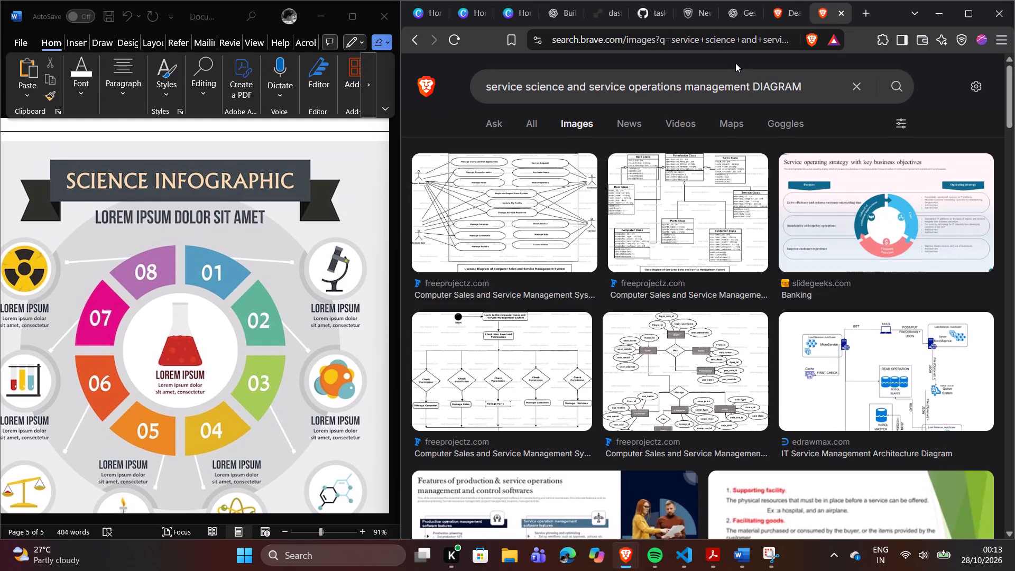
# Examine the image results for service science and service operations management diagrams, including a preview of the Microservices Diagram.
pyautogui.scroll(-5, 768, 232)
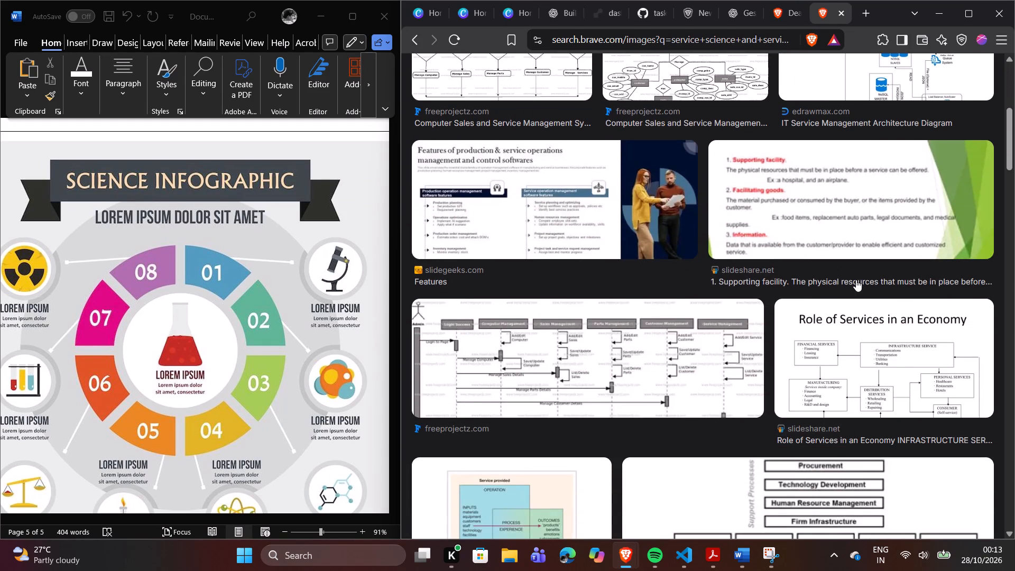
pyautogui.scroll(-12, 856, 280)
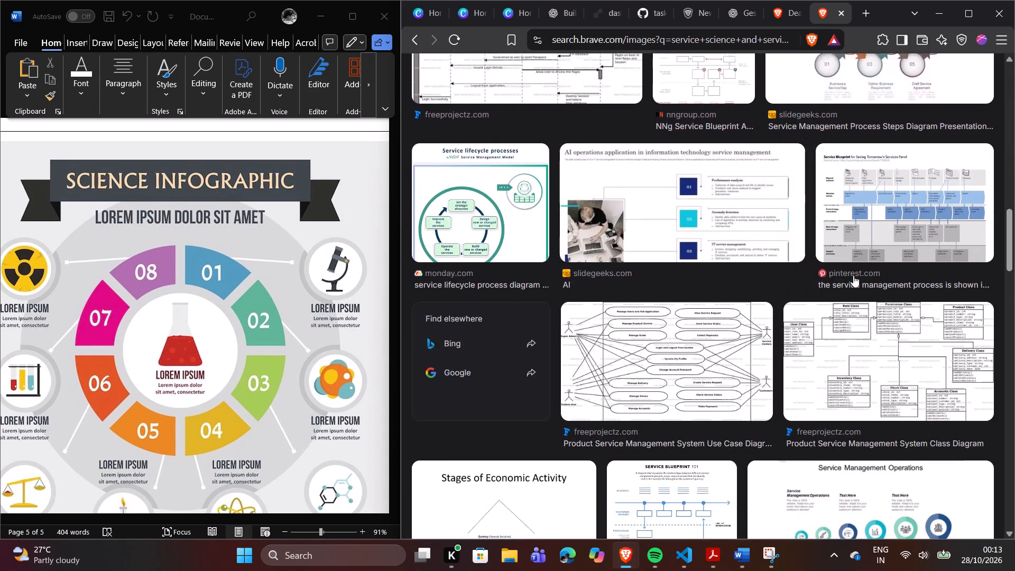
pyautogui.scroll(-8, 853, 275)
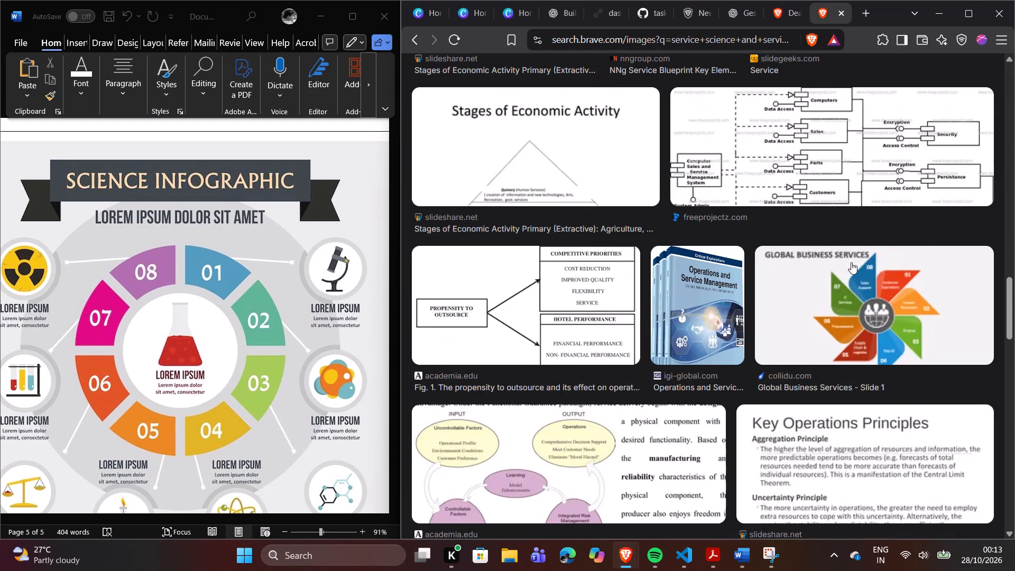
pyautogui.scroll(-7, 851, 261)
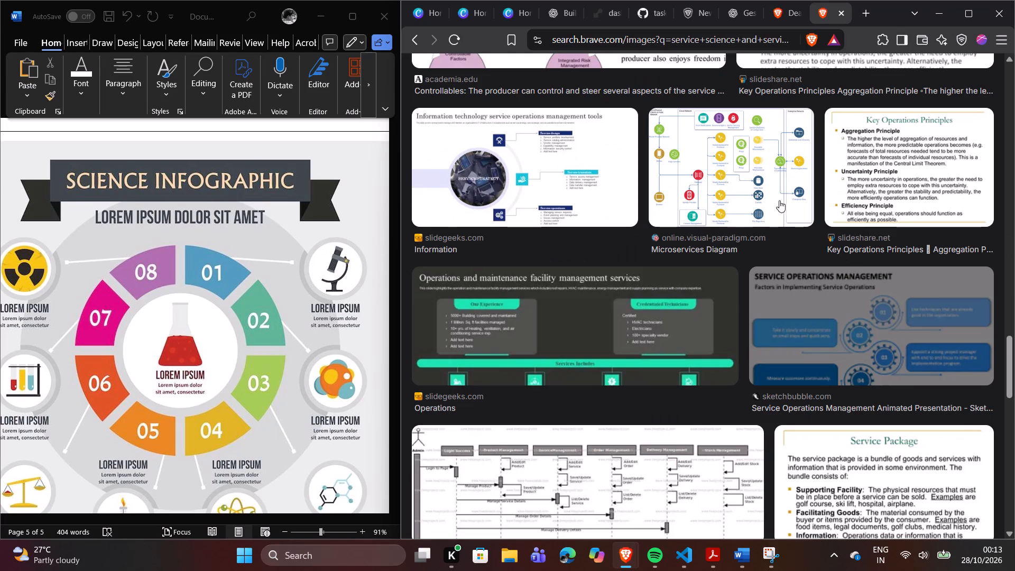
pyautogui.click(748, 171)
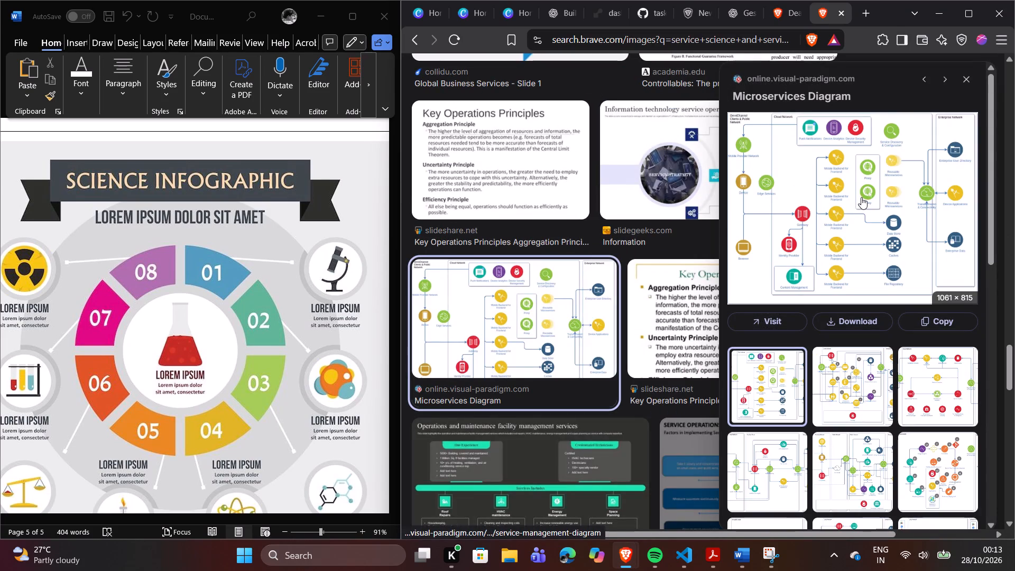
pyautogui.click(970, 73)
pyautogui.scroll(20, 849, 288)
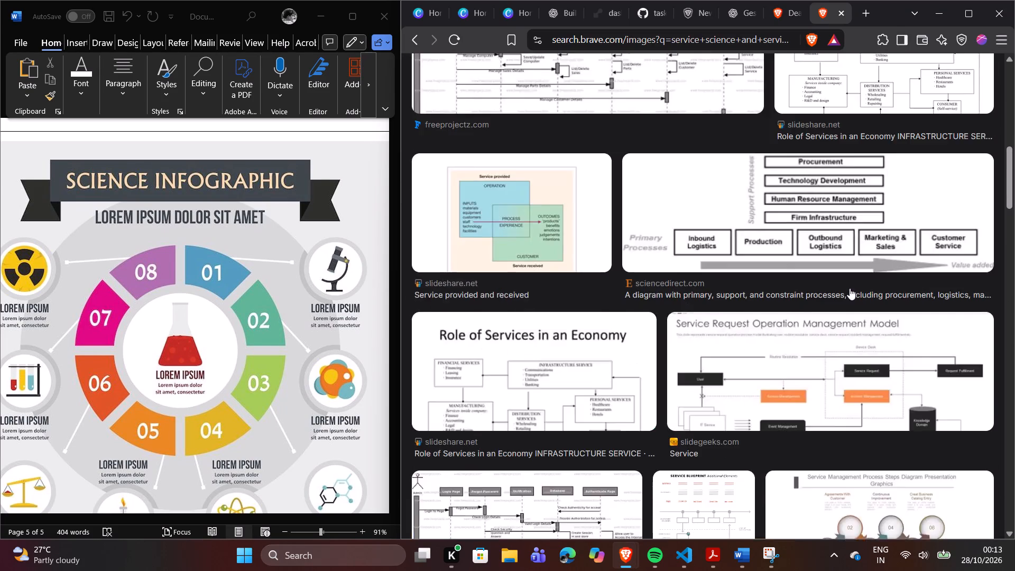
pyautogui.scroll(13, 850, 288)
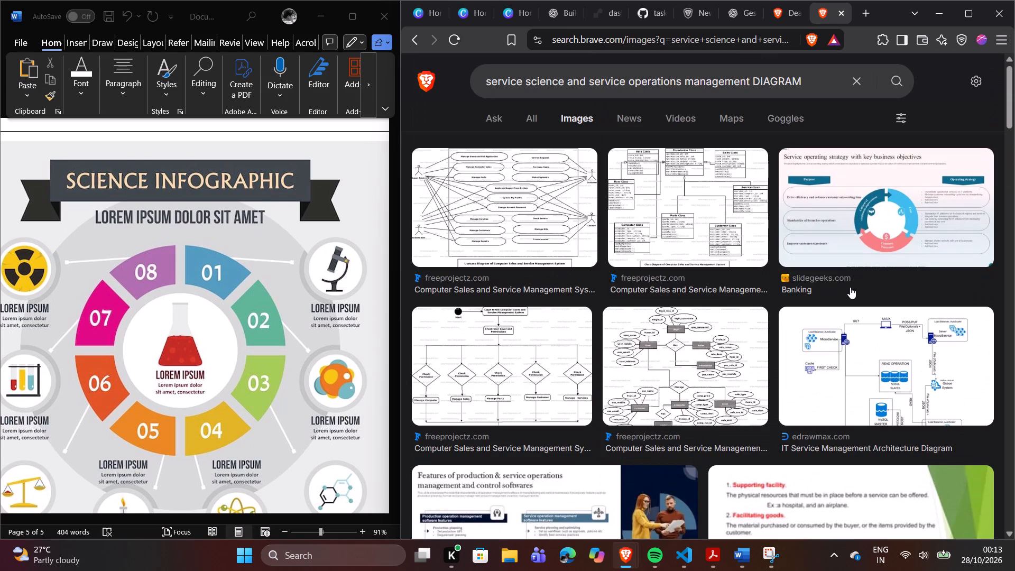
pyautogui.scroll(6, 850, 287)
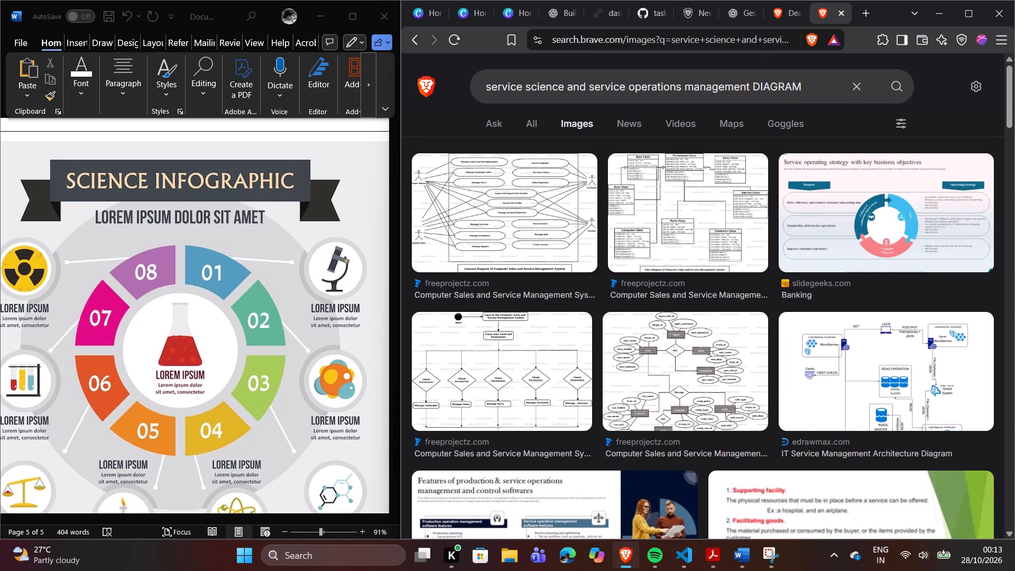
# Search images for "service science management and engineering DIAGRAM".
pyautogui.moveTo(829, 80); pyautogui.dragTo(604, 87)
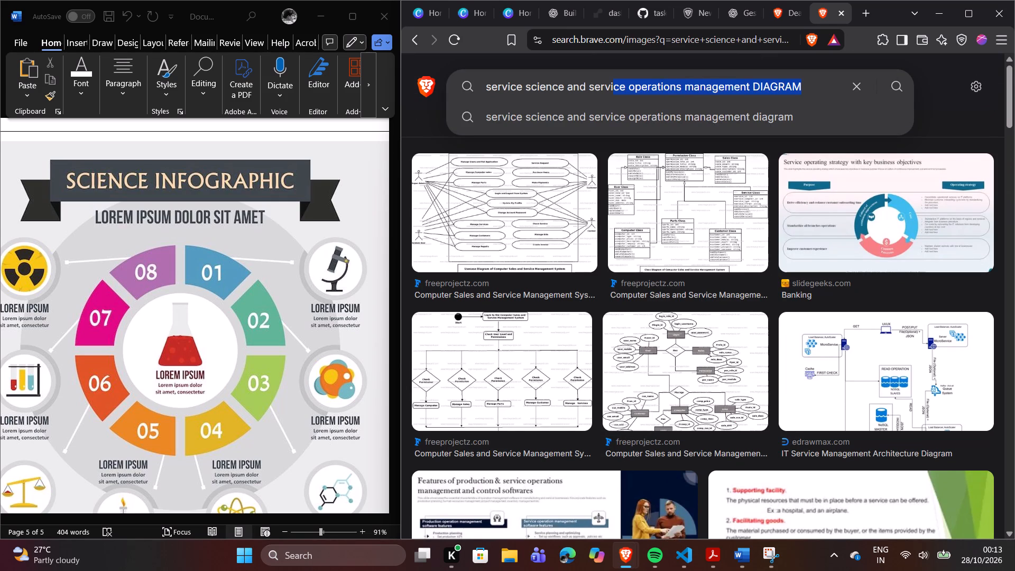
pyautogui.moveTo(604, 87); pyautogui.dragTo(568, 86)
pyautogui.press('BackSpace')
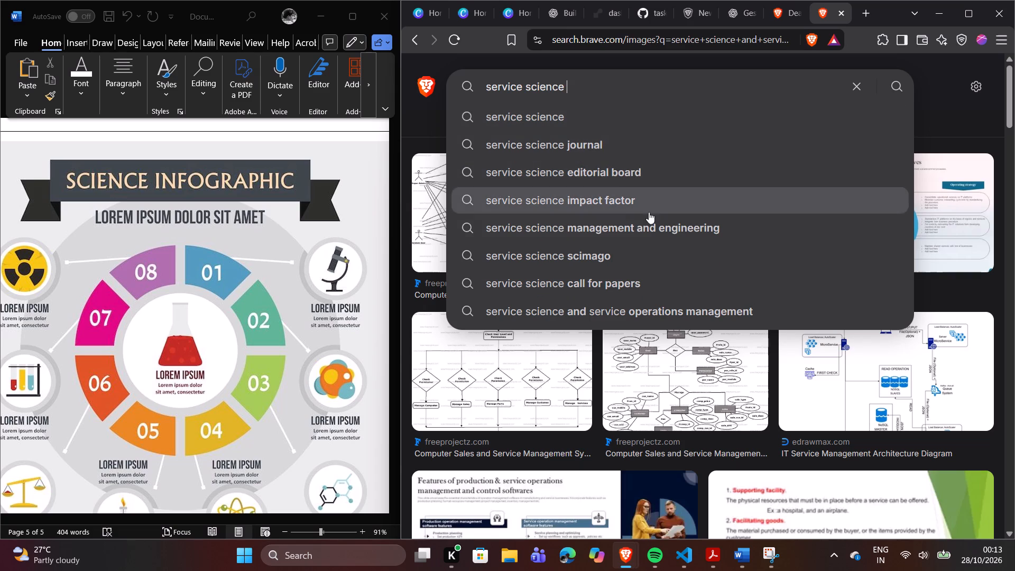
pyautogui.click(656, 232)
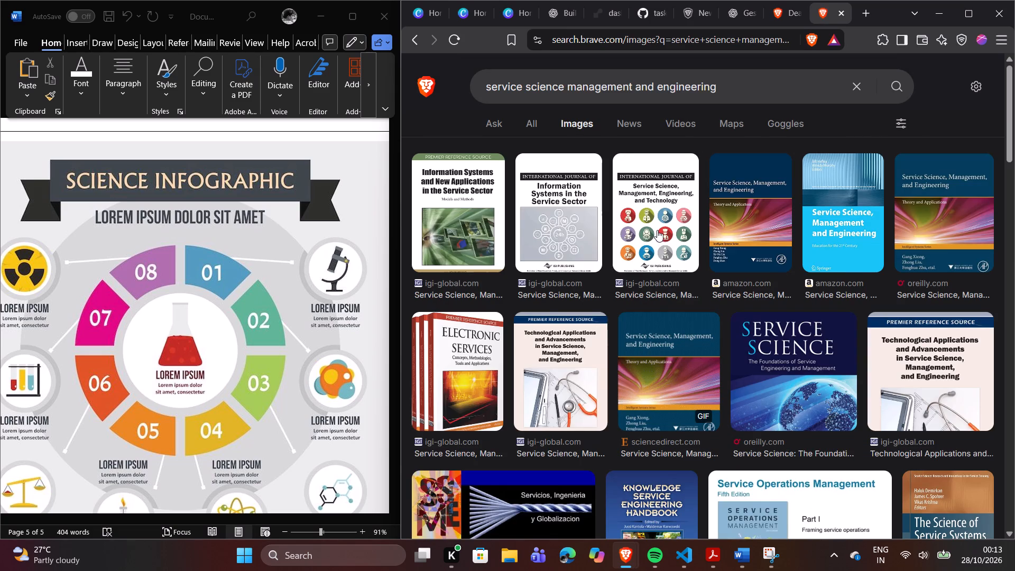
pyautogui.click(735, 84)
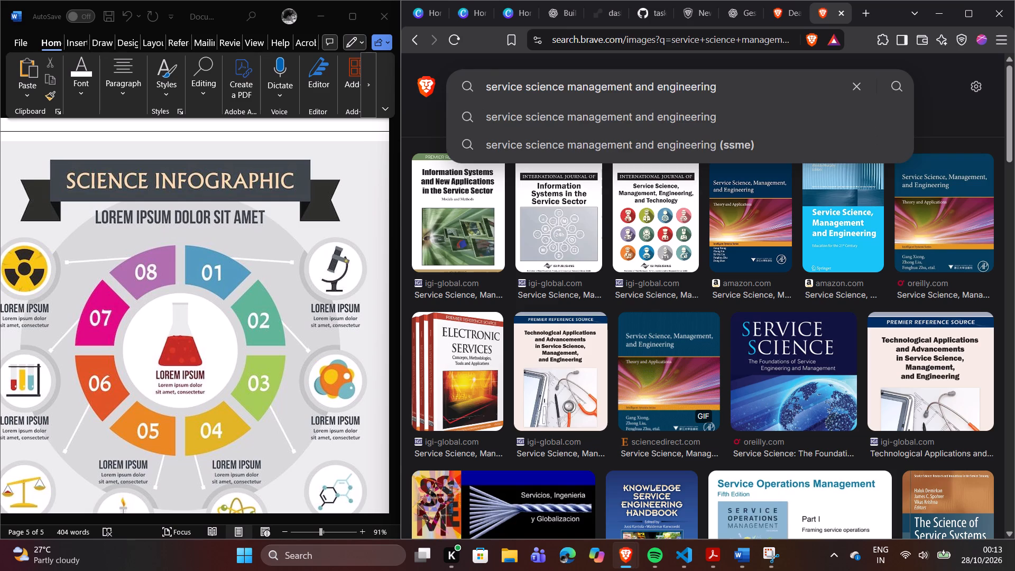
pyautogui.press('space')
pyautogui.write('DIAGRAM')
pyautogui.press('Return')
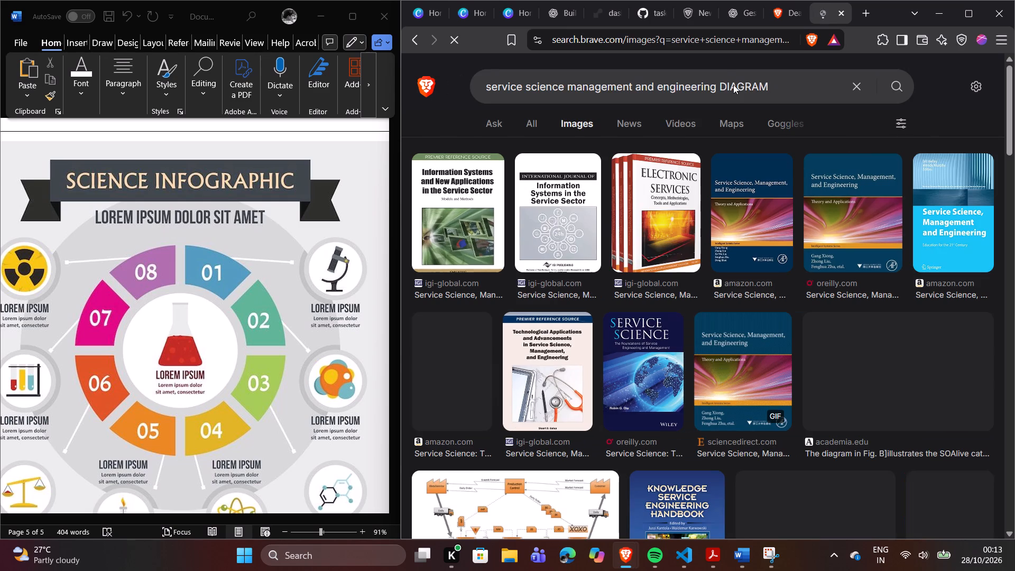
# Find the nasa.gov Project Management diagram with two overlapping circles in the image results and open its preview.
pyautogui.scroll(-3, 721, 204)
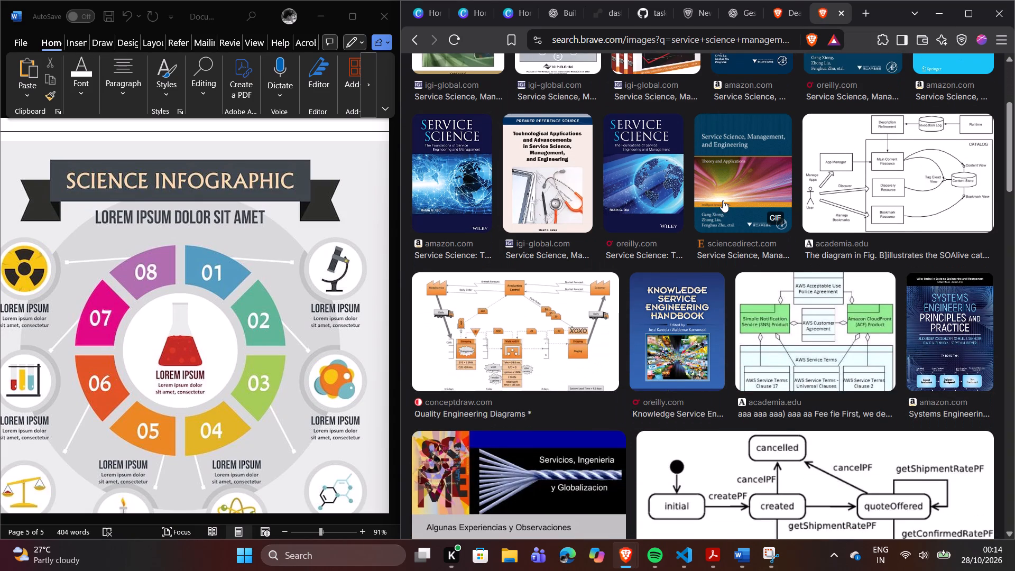
pyautogui.scroll(-5, 723, 200)
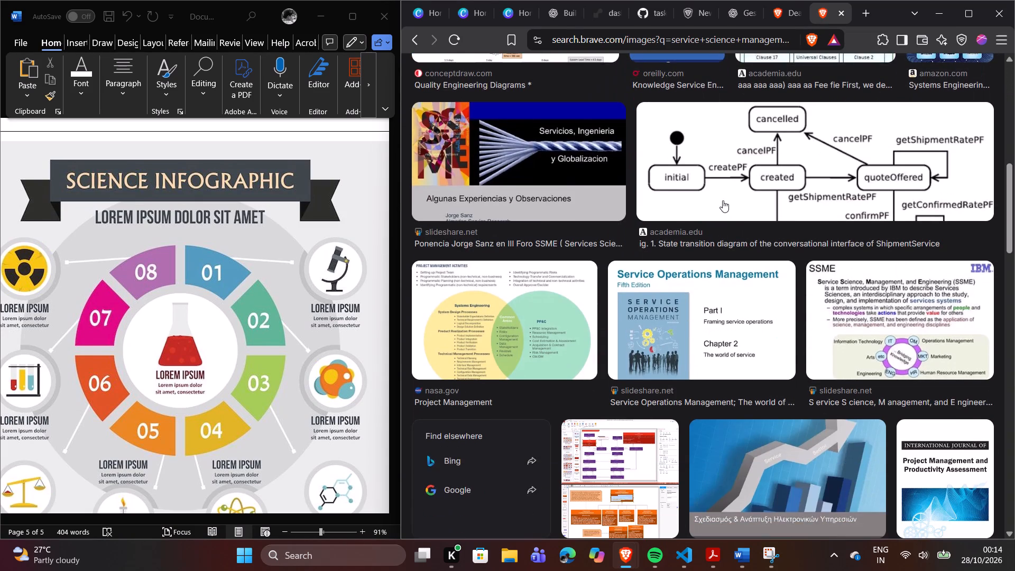
pyautogui.scroll(-4, 723, 200)
pyautogui.scroll(3, 723, 200)
pyautogui.click(491, 250)
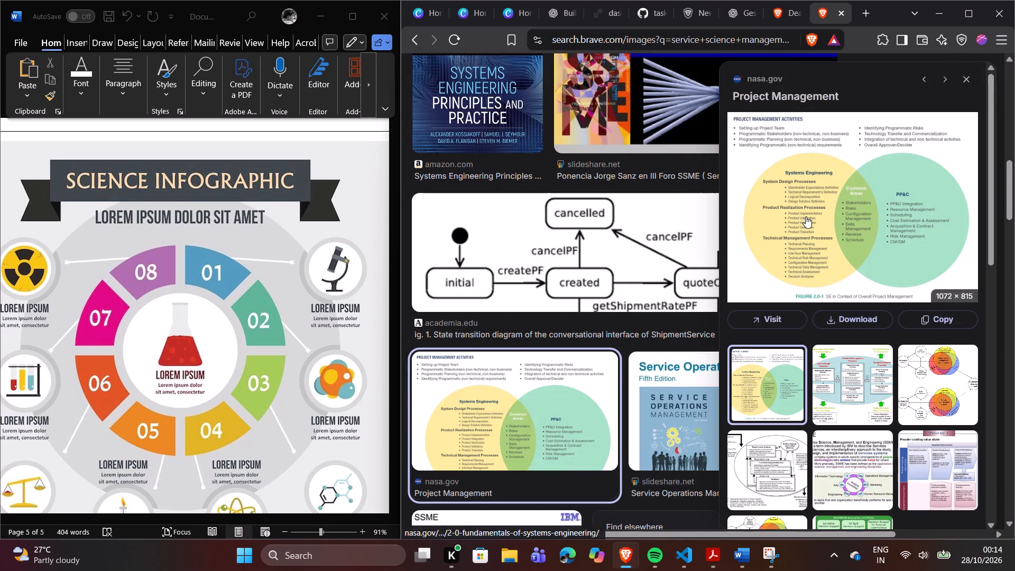
# Switch to the Word document and delete the Science Infographic picture on page 5.
pyautogui.doubleClick(72, 375)
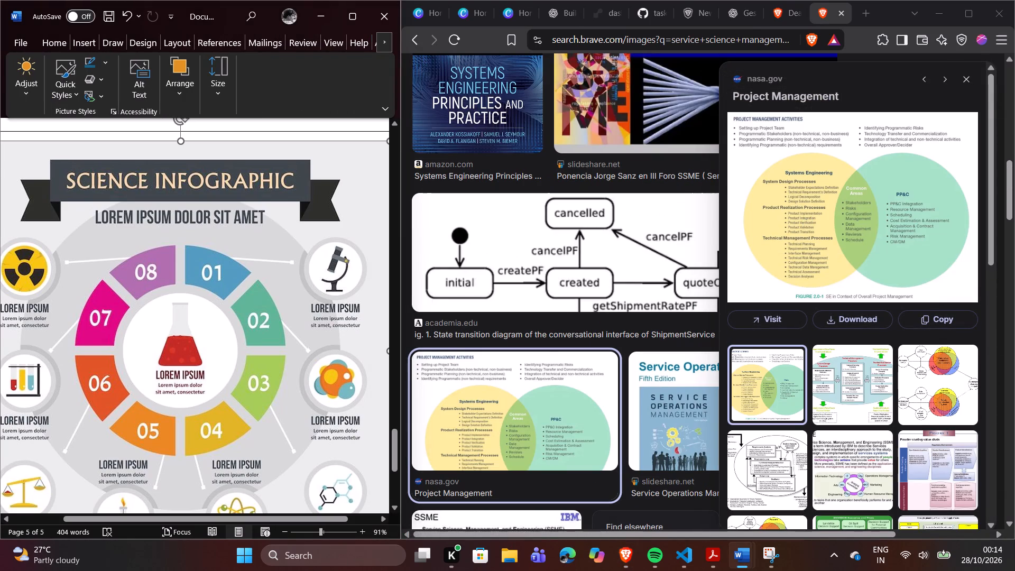
pyautogui.press('BackSpace')
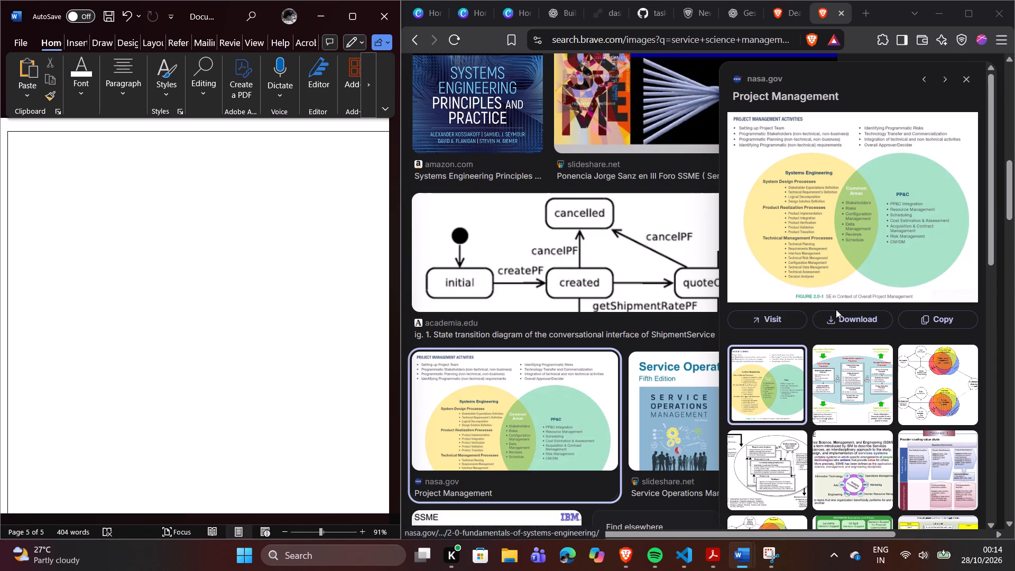
# Copy the previewed nasa.gov Project Management image from Brave and paste it onto the empty page 5 in Word.
pyautogui.rightClick(832, 206)
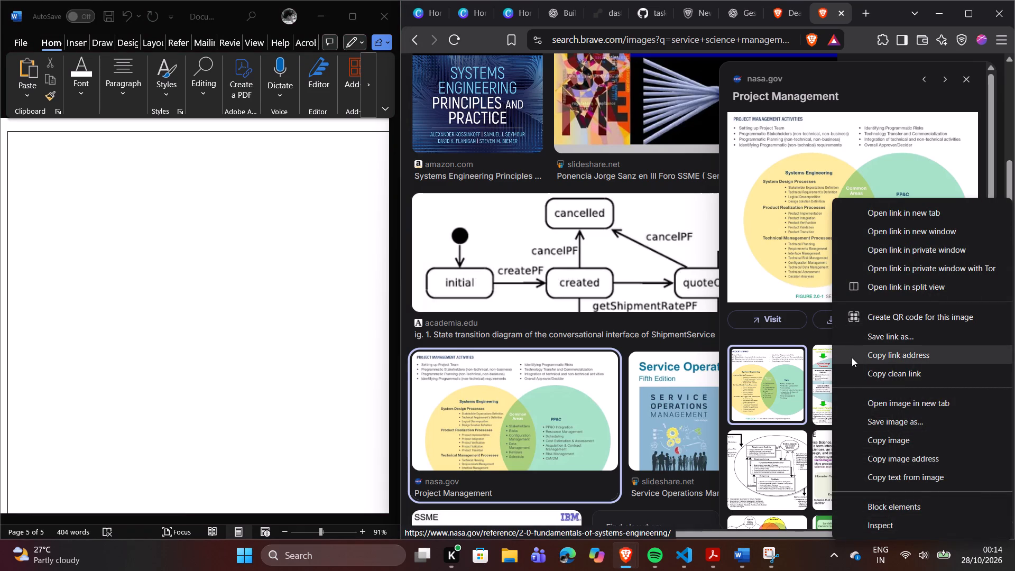
pyautogui.click(861, 441)
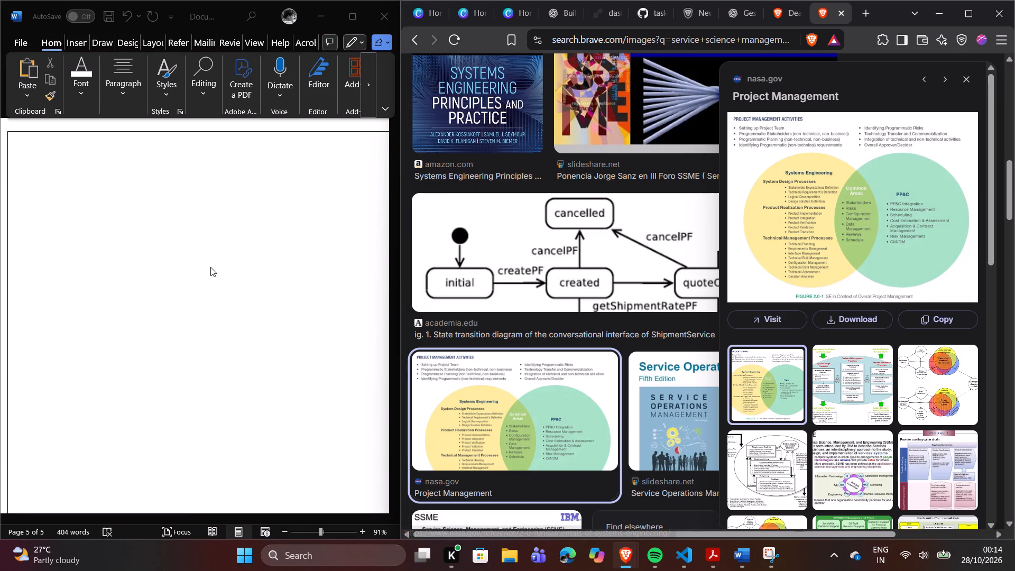
pyautogui.click(97, 204)
pyautogui.rightClick(52, 172)
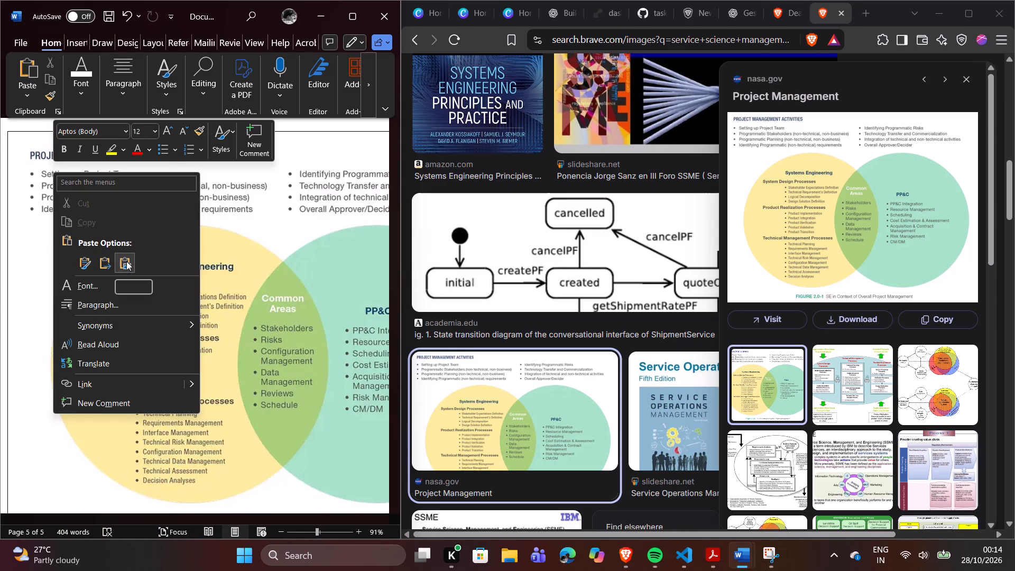
pyautogui.click(126, 261)
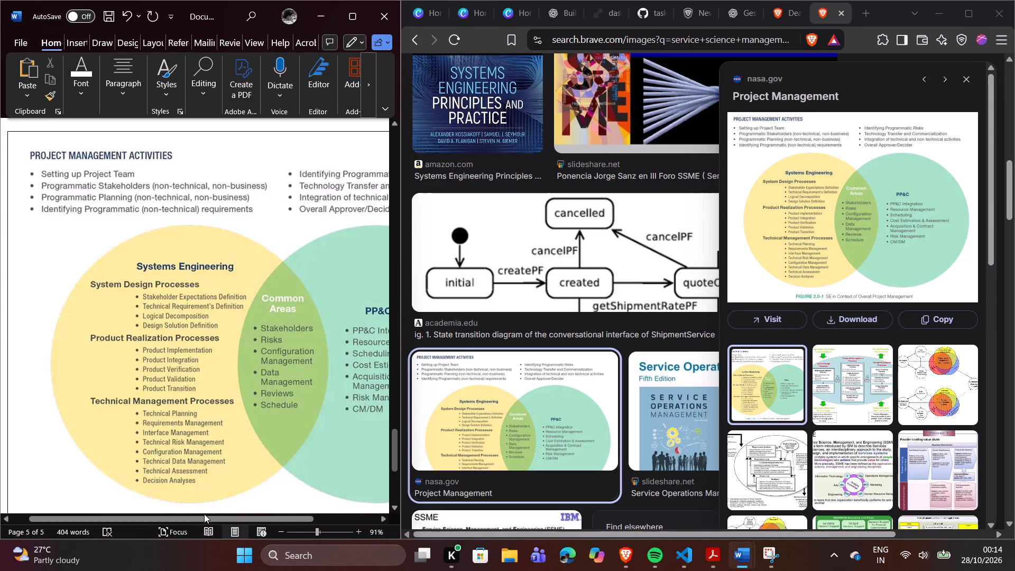
# Shrink the pasted Project Management diagram proportionally in two stages so its full height and caption fit in view.
pyautogui.moveTo(204, 514); pyautogui.dragTo(273, 515)
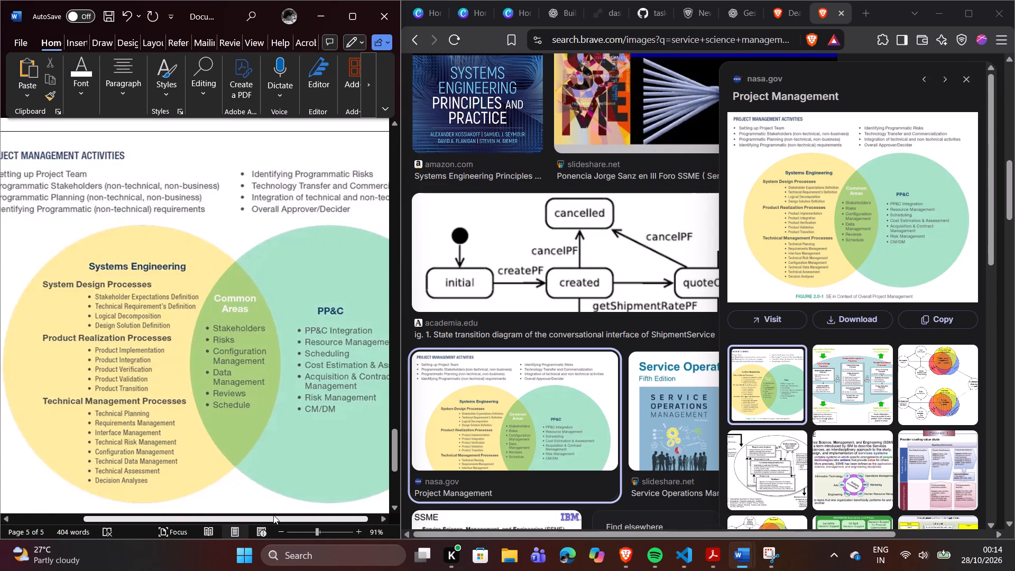
pyautogui.moveTo(273, 515); pyautogui.dragTo(169, 504)
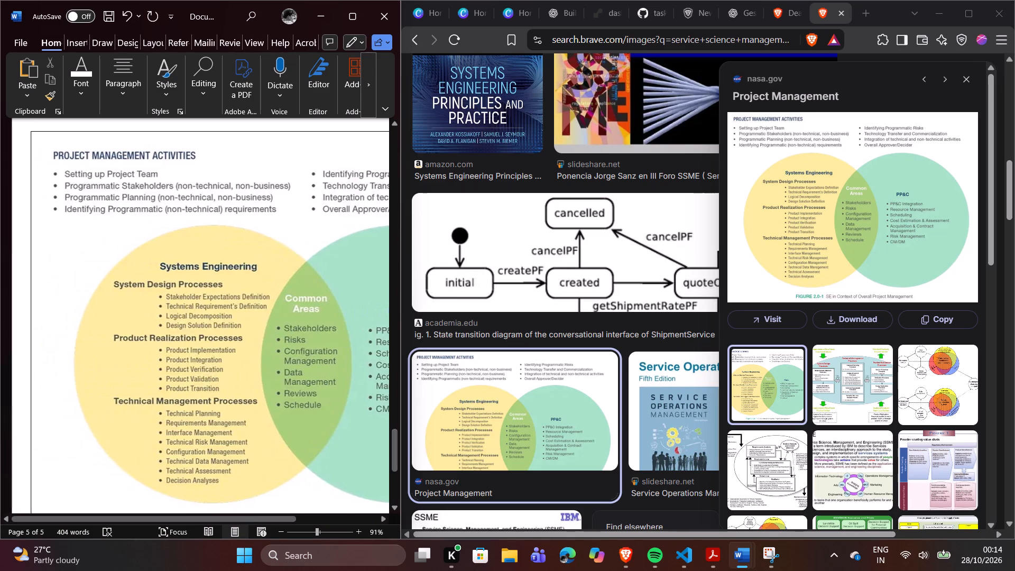
pyautogui.click(156, 244)
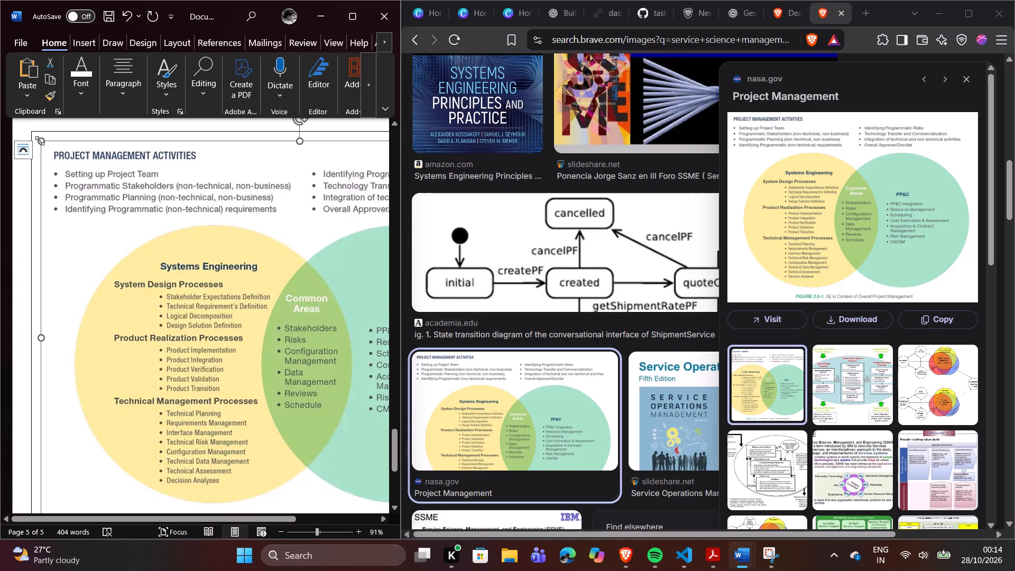
pyautogui.moveTo(37, 139); pyautogui.dragTo(123, 230)
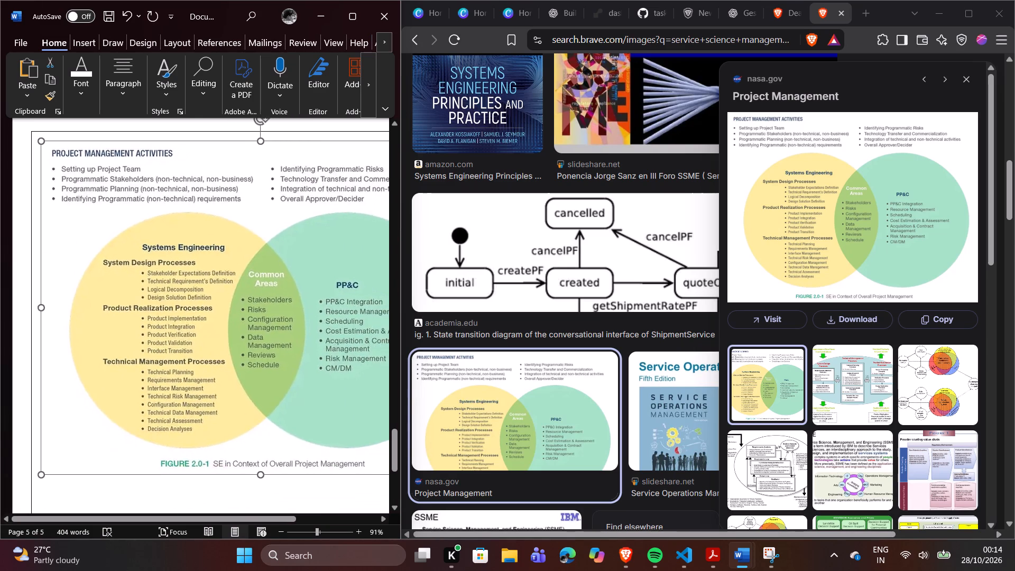
pyautogui.moveTo(123, 230); pyautogui.dragTo(155, 265)
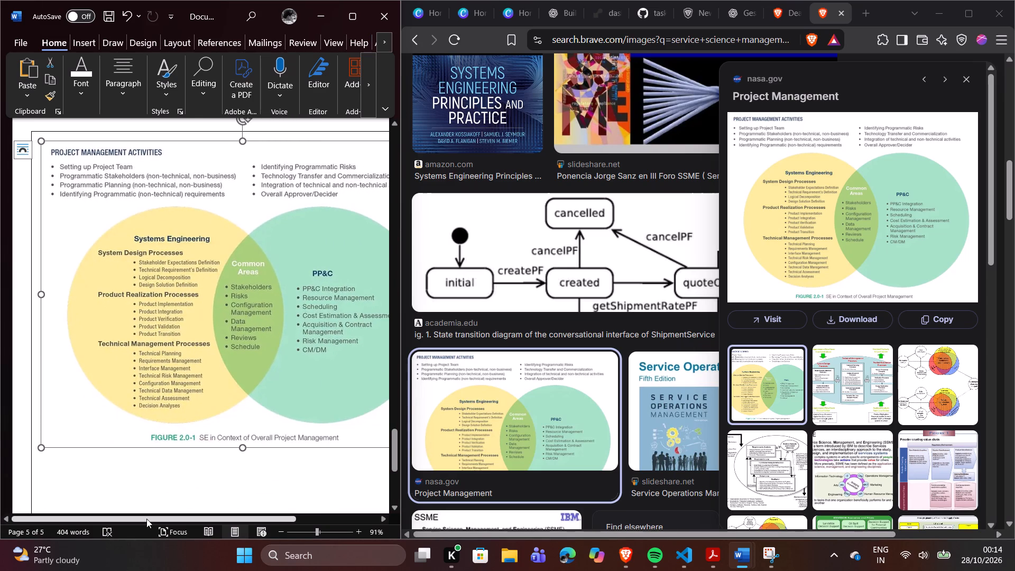
pyautogui.moveTo(146, 519); pyautogui.dragTo(186, 530)
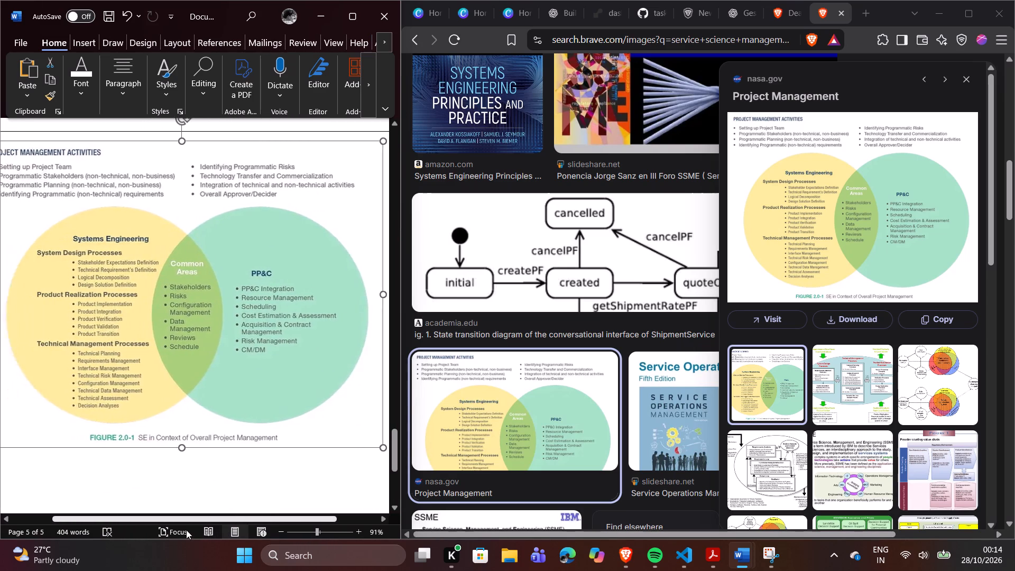
pyautogui.moveTo(186, 530); pyautogui.dragTo(156, 518)
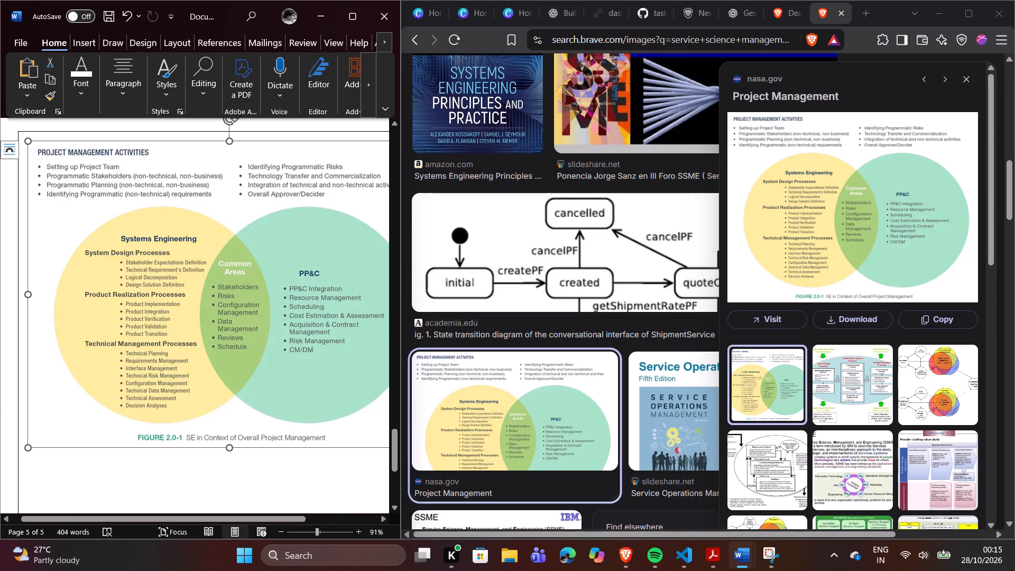
# Switch to Canva in Brave and create a new custom-size design 2000 px wide and 1600 px high.
pyautogui.click(472, 12)
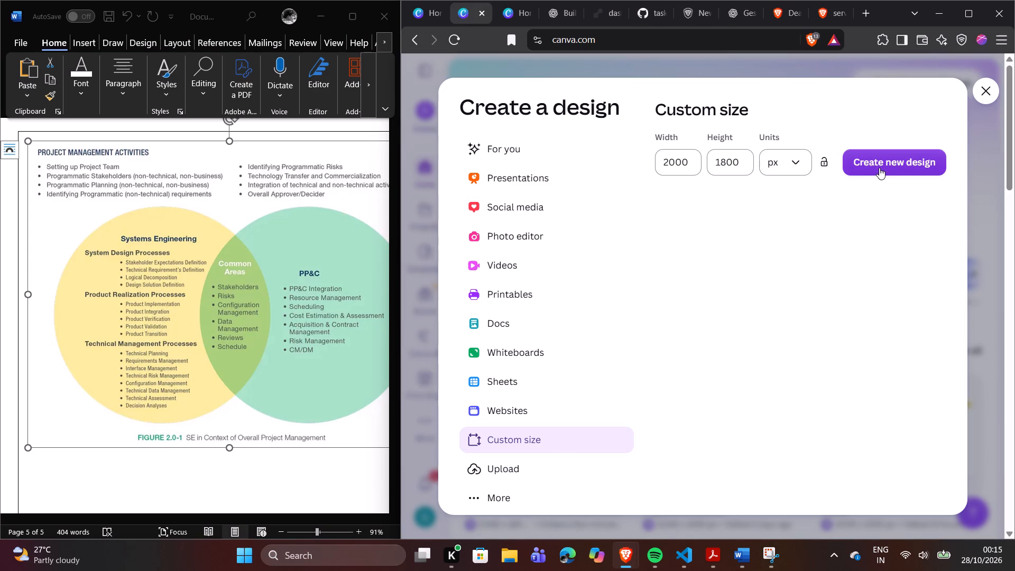
pyautogui.click(727, 164)
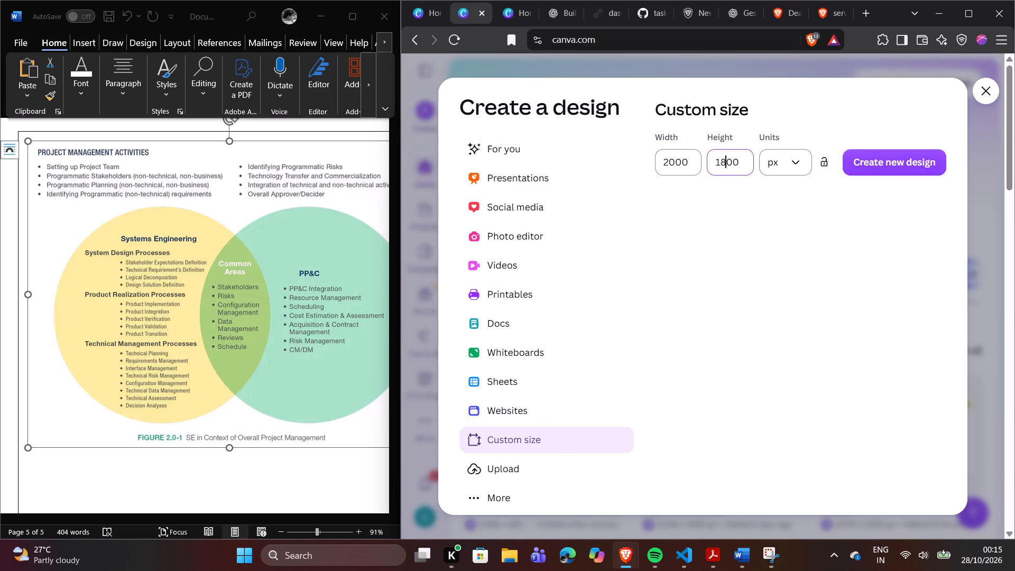
pyautogui.press('BackSpace')
pyautogui.press('6')
pyautogui.click(861, 159)
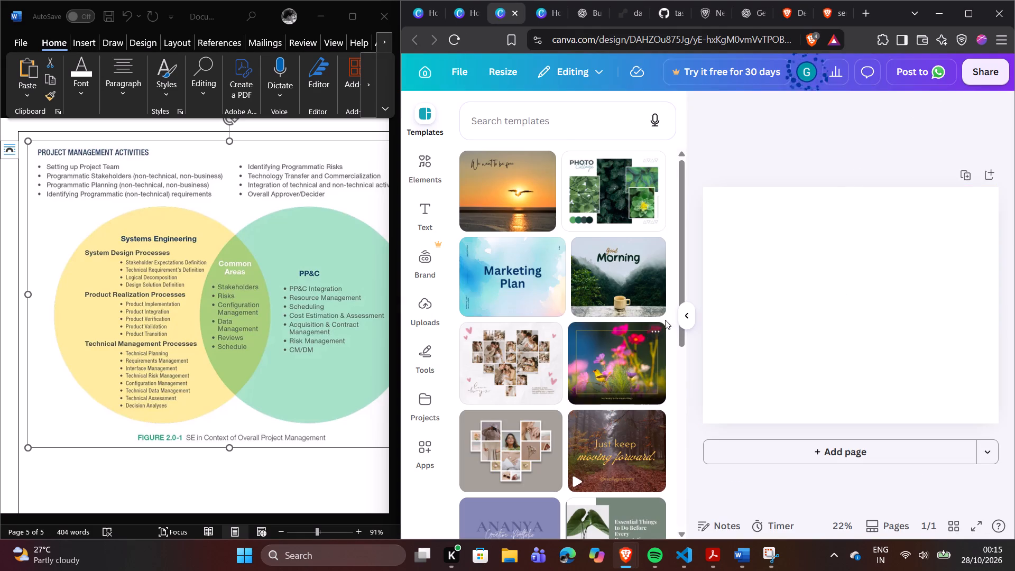
# Search the elements for CIRCLE and add the solid circle shape to the blank page.
pyautogui.click(688, 310)
pyautogui.click(426, 170)
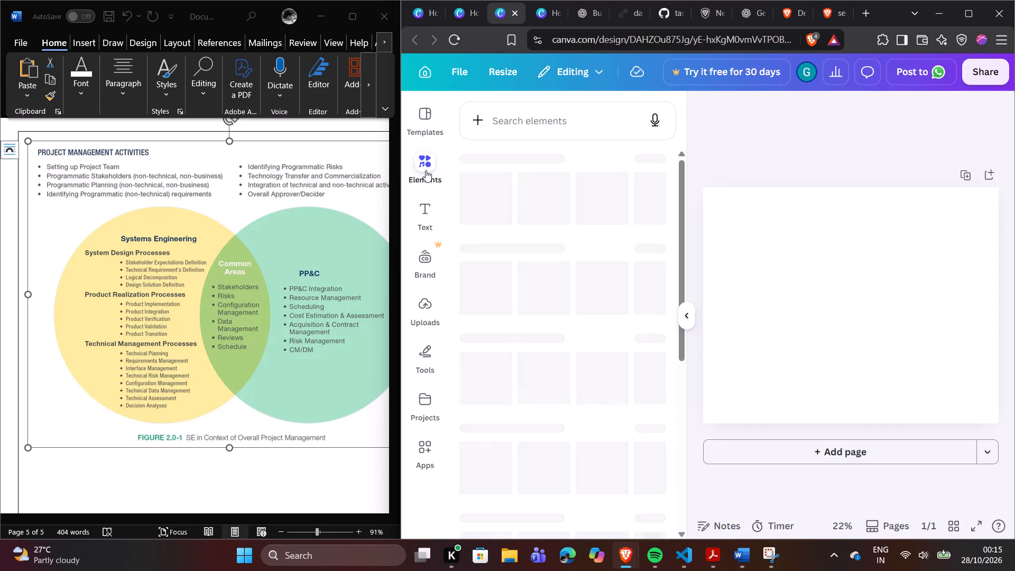
pyautogui.click(556, 129)
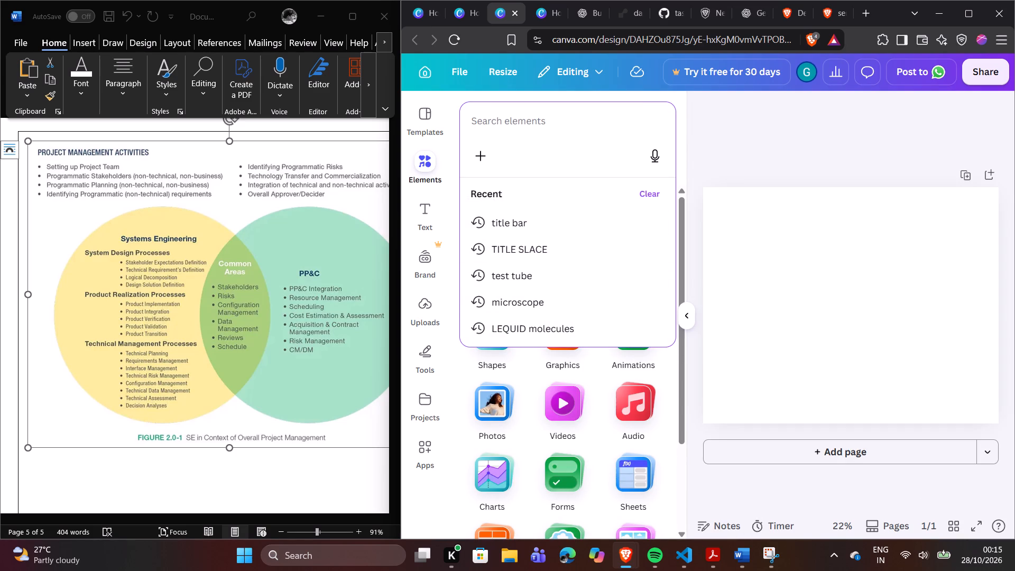
pyautogui.press('c')
pyautogui.press('i')
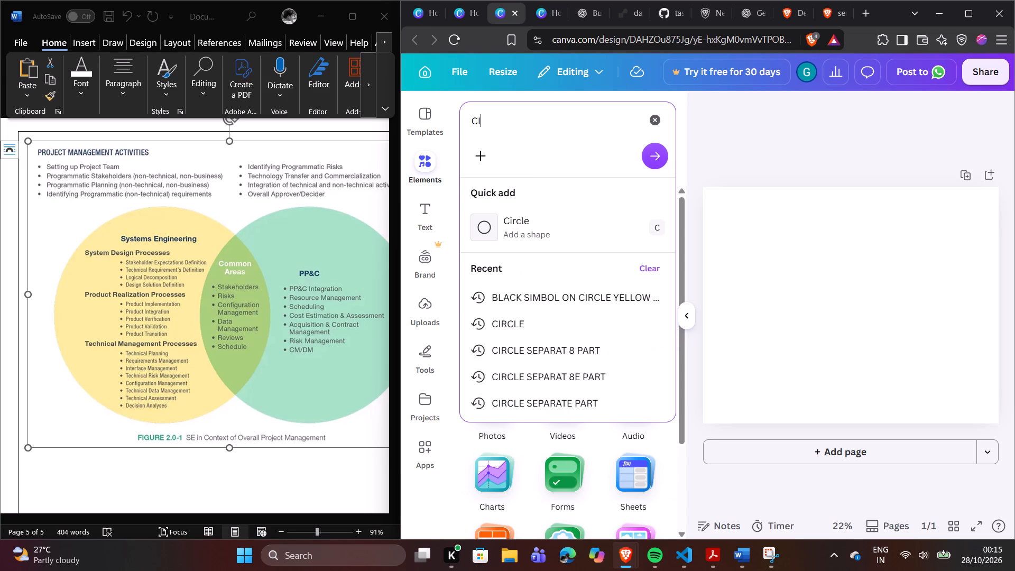
pyautogui.press('r')
pyautogui.press('c')
pyautogui.write('LE')
pyautogui.press('Return')
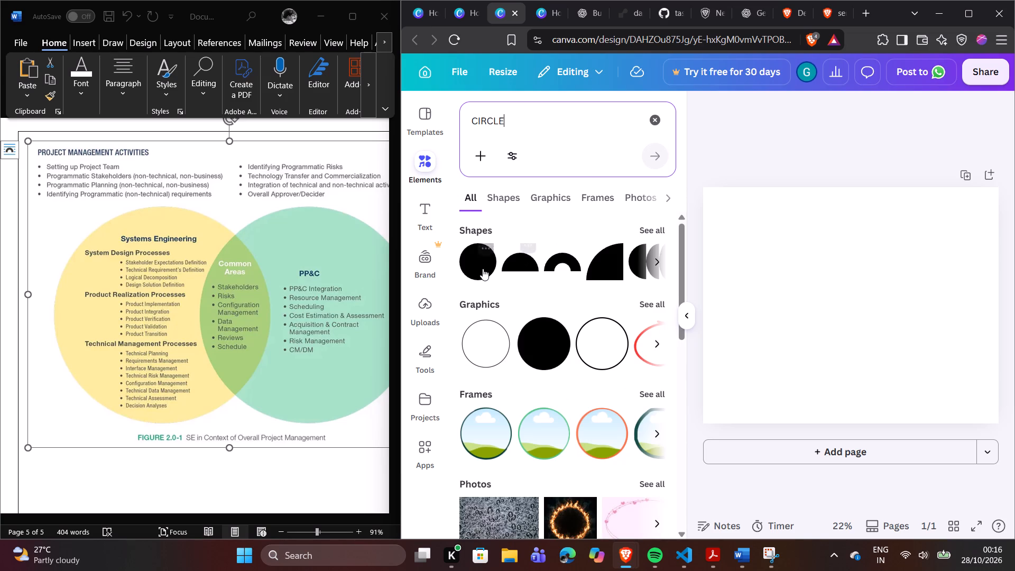
pyautogui.click(475, 266)
pyautogui.click(691, 323)
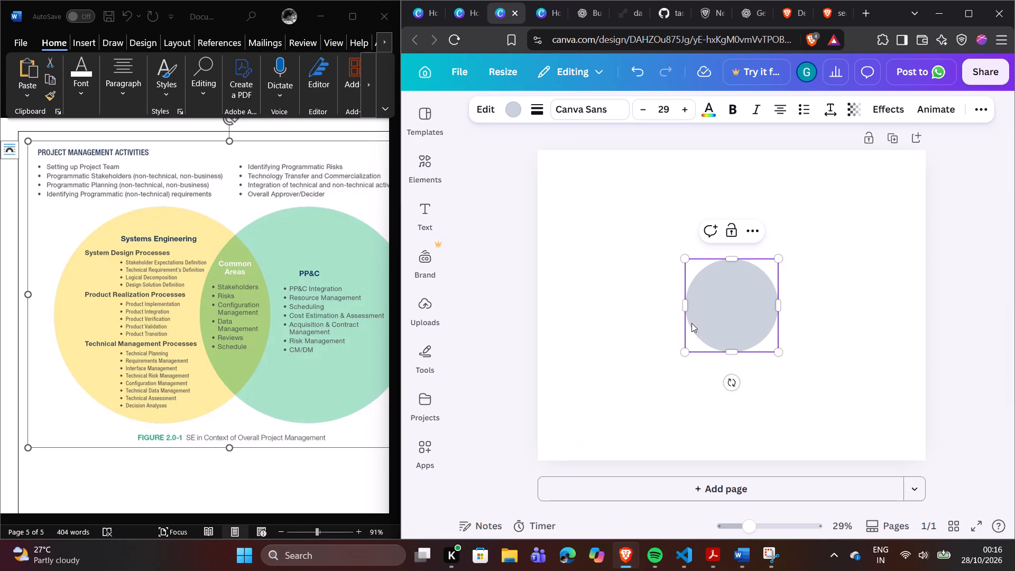
# Move the circle to the page's left side and enlarge it proportionally to about 1,071 px in diameter, keeping it within the page.
pyautogui.moveTo(738, 307); pyautogui.dragTo(668, 266)
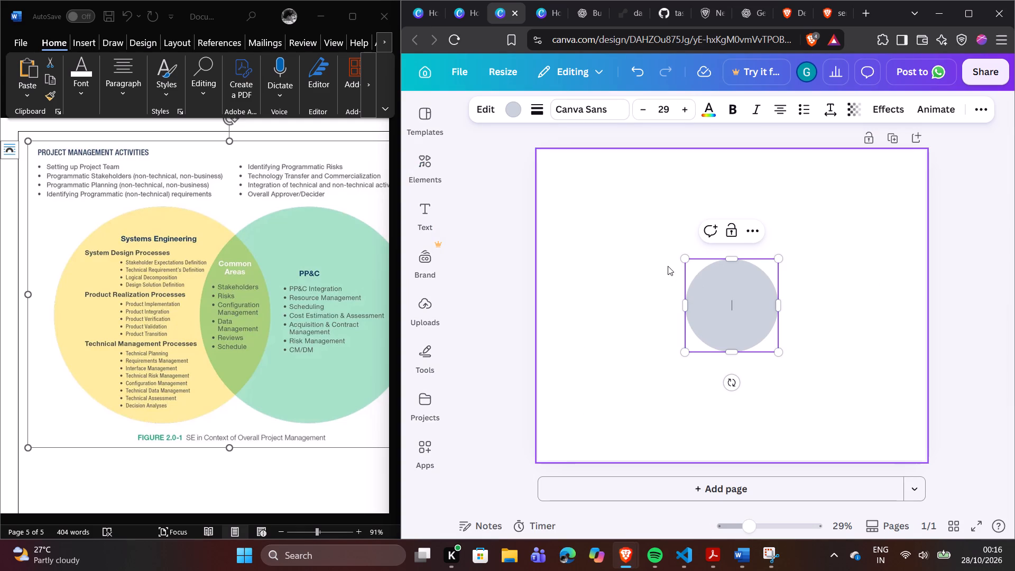
pyautogui.moveTo(668, 266); pyautogui.dragTo(628, 231)
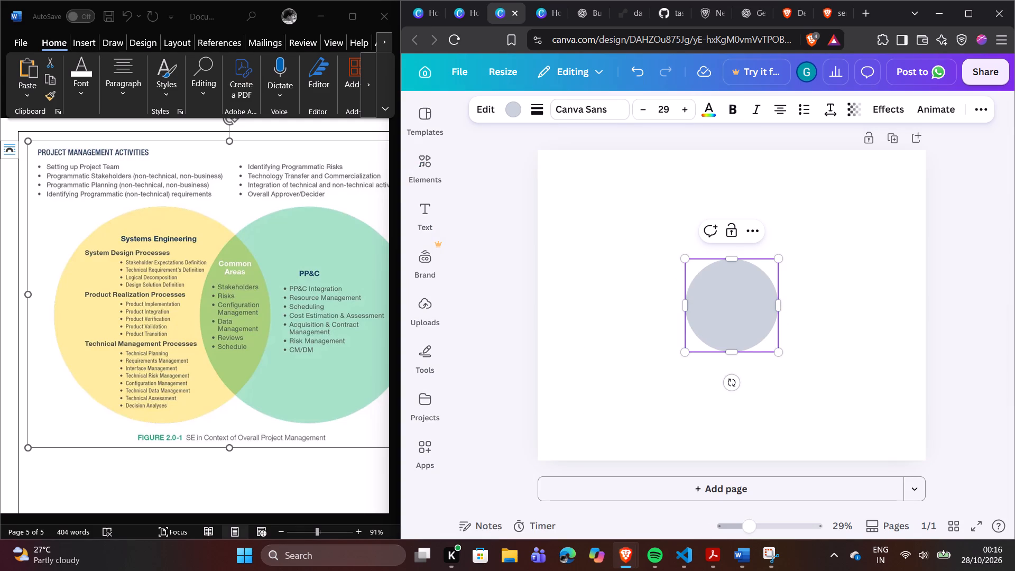
pyautogui.click(823, 312)
pyautogui.moveTo(756, 311); pyautogui.dragTo(640, 226)
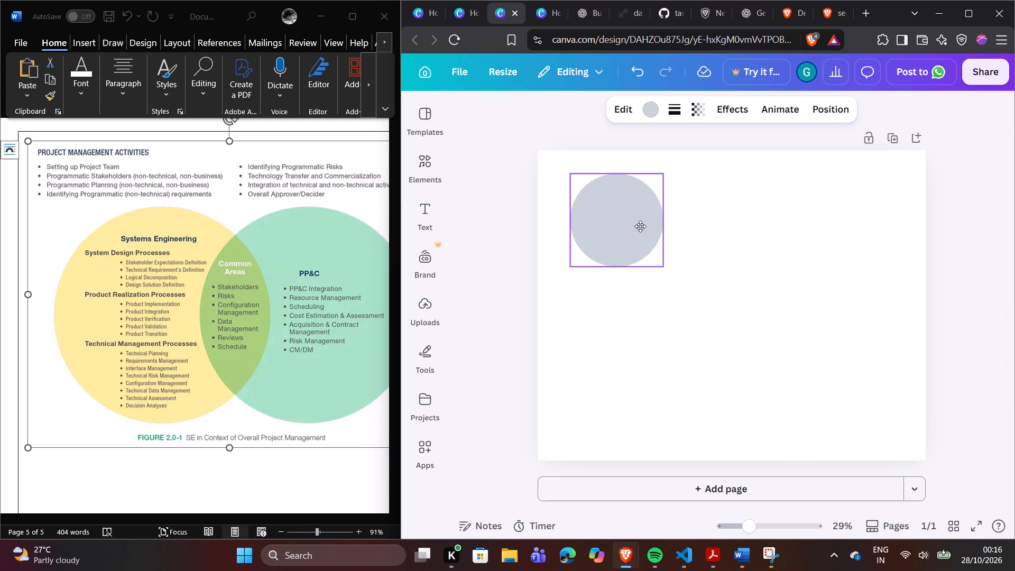
pyautogui.moveTo(640, 226); pyautogui.dragTo(635, 309)
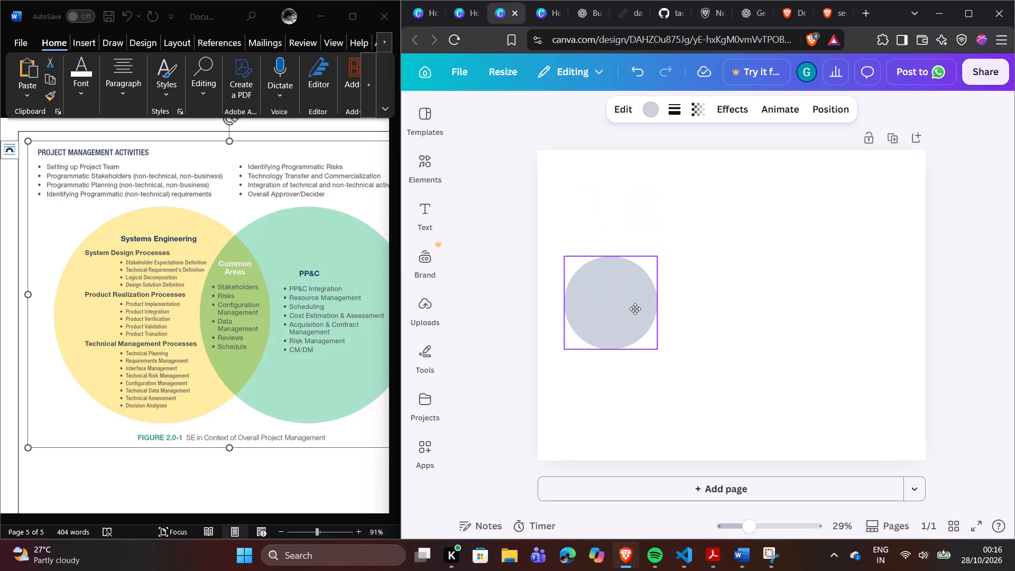
pyautogui.moveTo(635, 309); pyautogui.dragTo(625, 309)
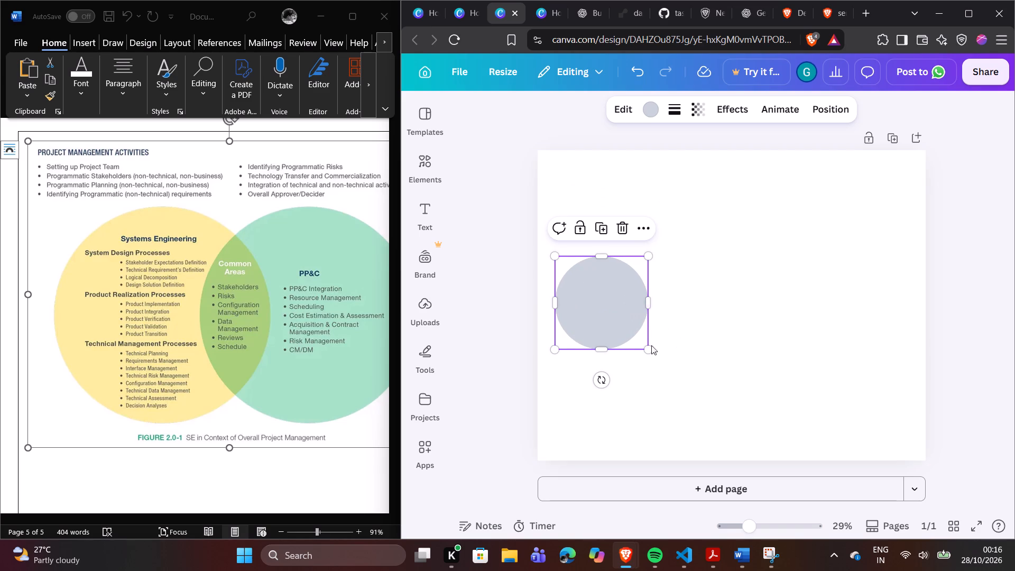
pyautogui.moveTo(650, 346); pyautogui.dragTo(796, 430)
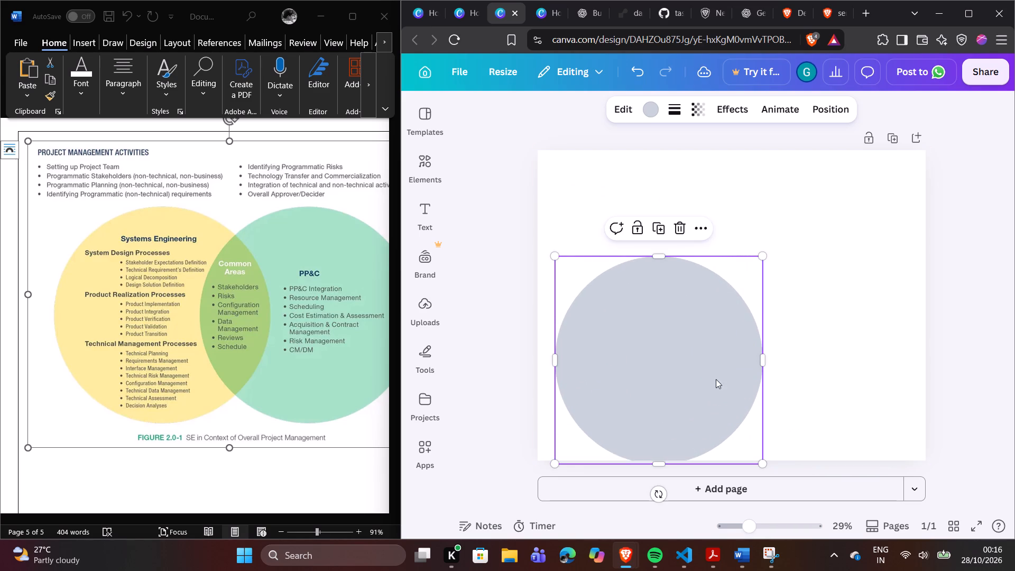
pyautogui.moveTo(716, 379); pyautogui.dragTo(719, 347)
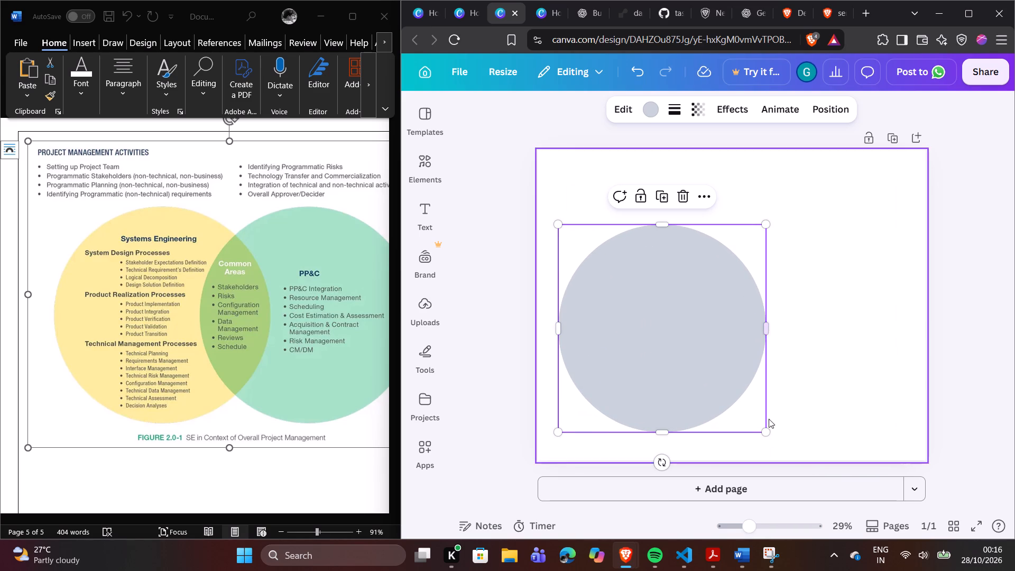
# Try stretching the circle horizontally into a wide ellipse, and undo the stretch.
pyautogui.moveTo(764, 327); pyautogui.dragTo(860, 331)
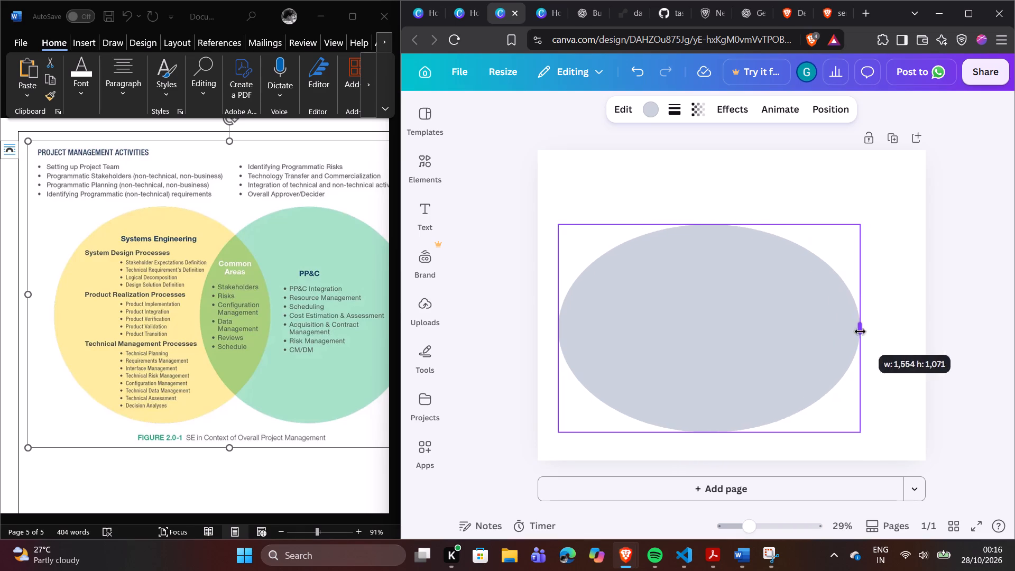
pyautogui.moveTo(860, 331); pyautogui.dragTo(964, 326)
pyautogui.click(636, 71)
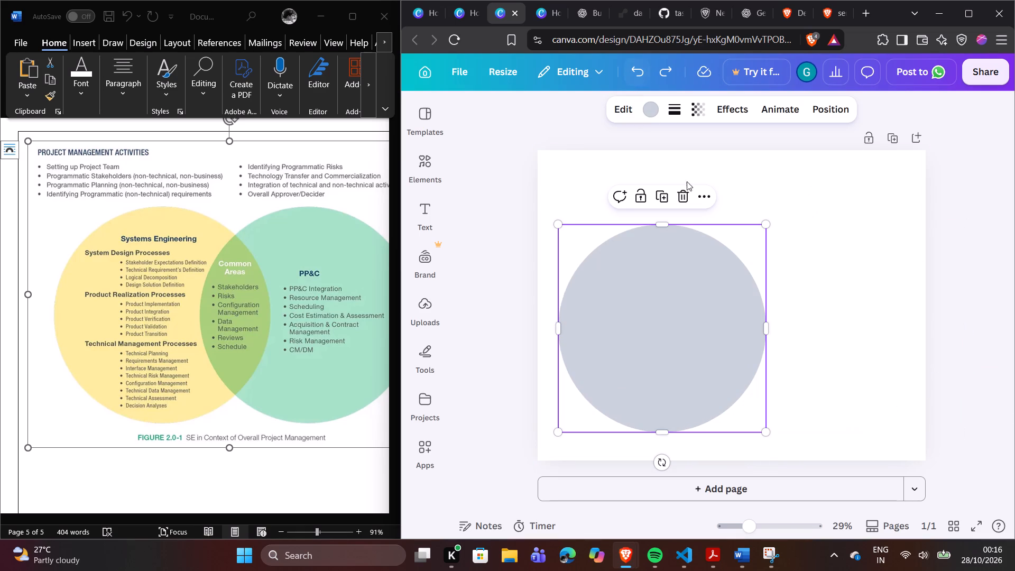
# Enlarge the circle slightly and lower it until it meets the page's bottom edge.
pyautogui.scroll(1, 749, 402)
pyautogui.moveTo(768, 431); pyautogui.dragTo(776, 433)
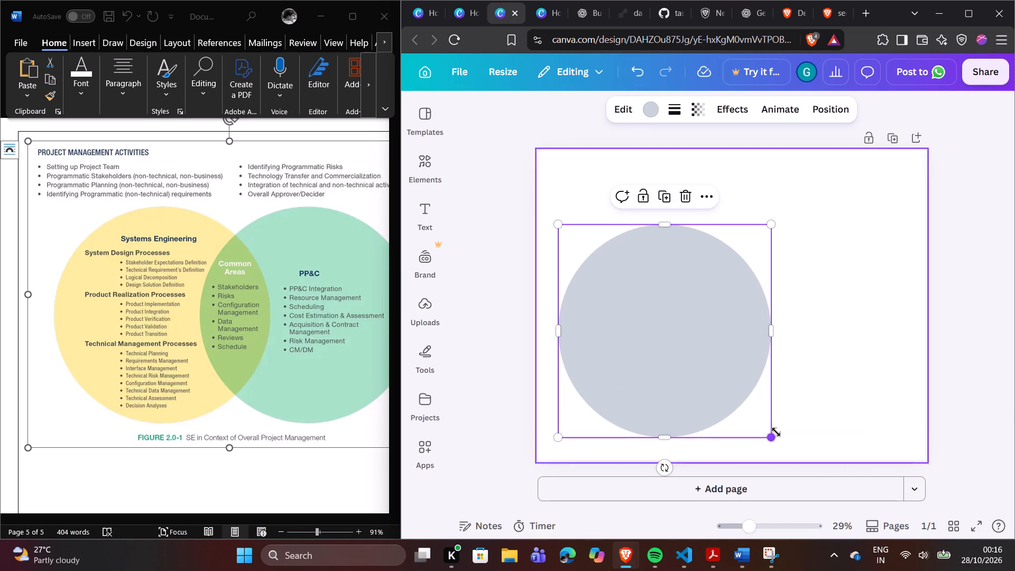
pyautogui.moveTo(715, 351); pyautogui.dragTo(721, 355)
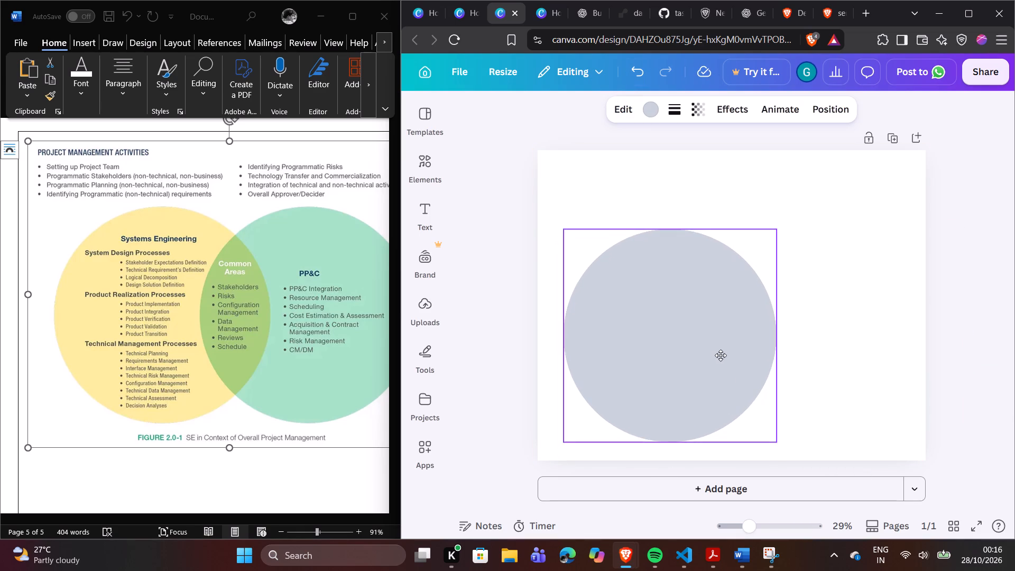
pyautogui.moveTo(721, 355); pyautogui.dragTo(721, 372)
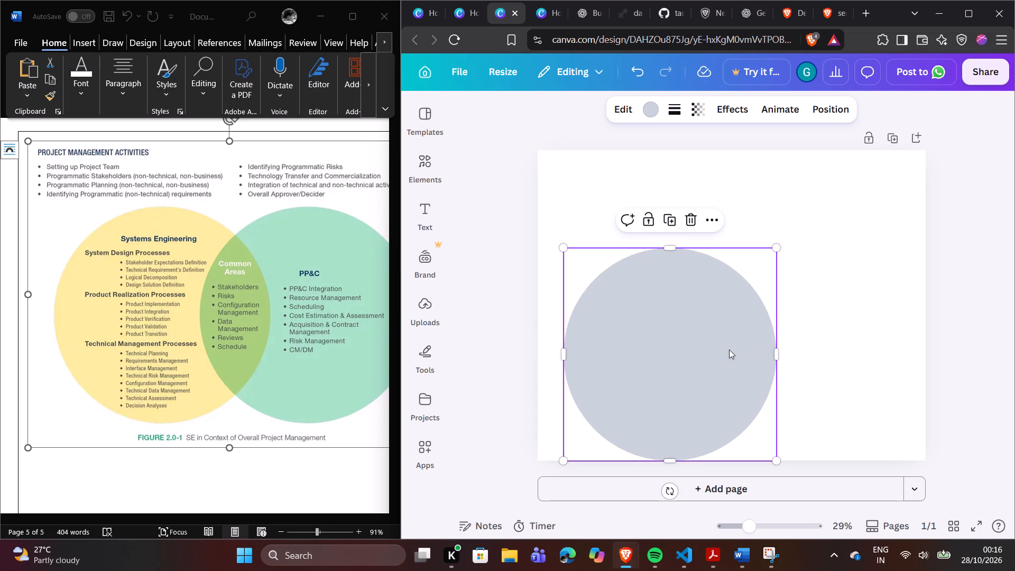
# Duplicate the circle and place the copy to the right of the original.
pyautogui.click(672, 217)
pyautogui.moveTo(723, 339); pyautogui.dragTo(938, 308)
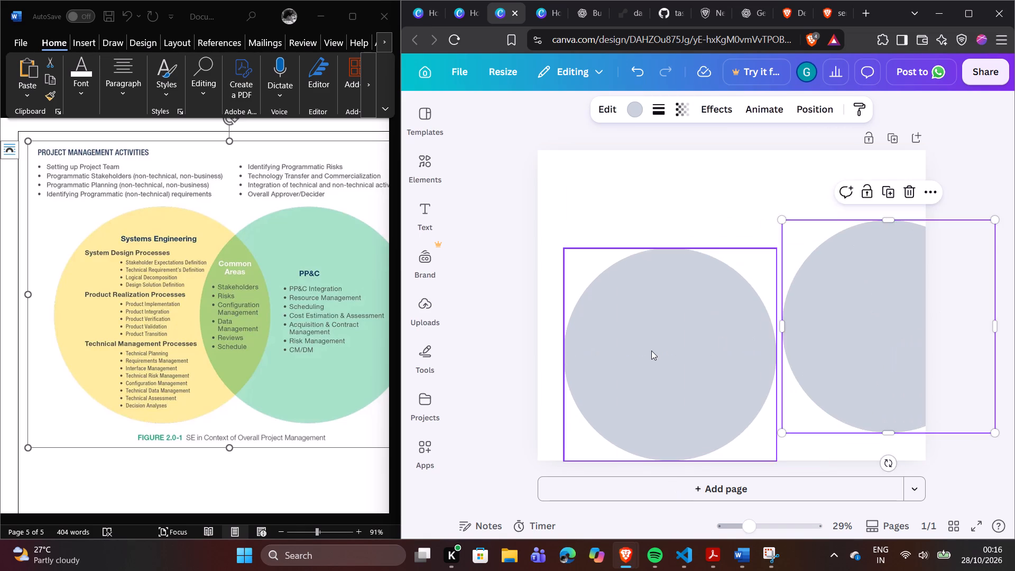
# Fill the original left circle with pale yellow from the full set of default solid colours.
pyautogui.click(651, 351)
pyautogui.click(633, 117)
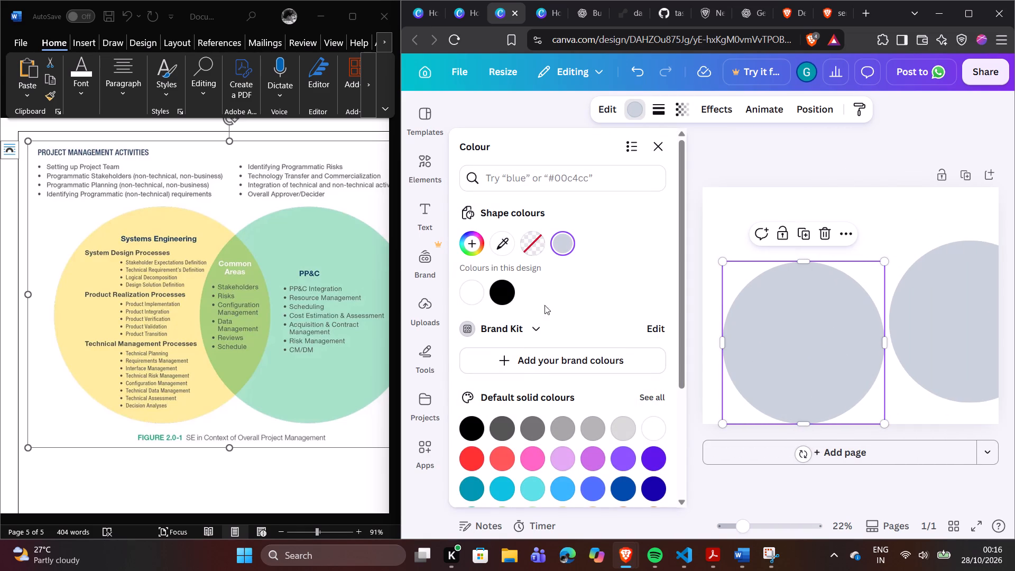
pyautogui.scroll(-3, 581, 418)
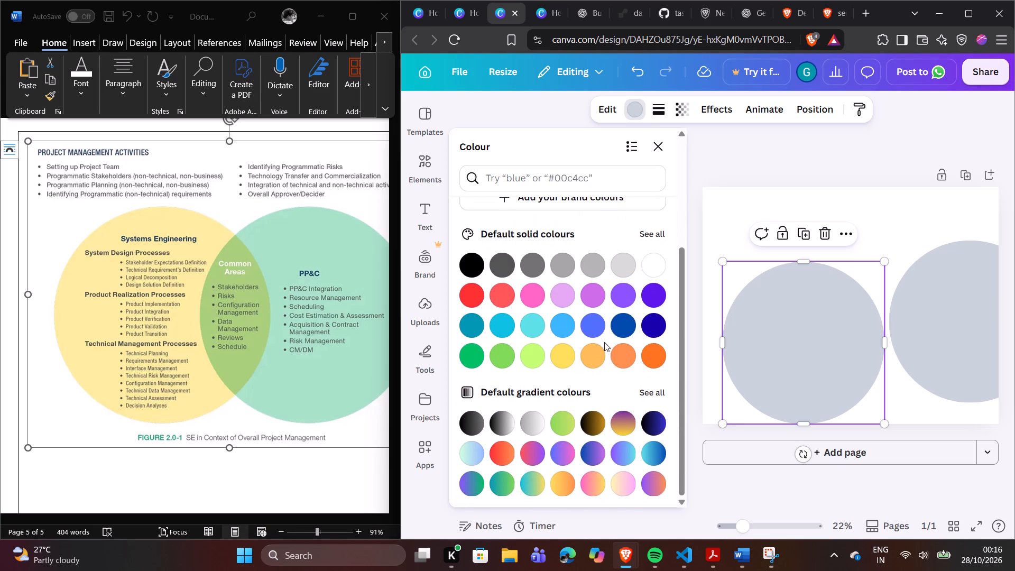
pyautogui.click(652, 236)
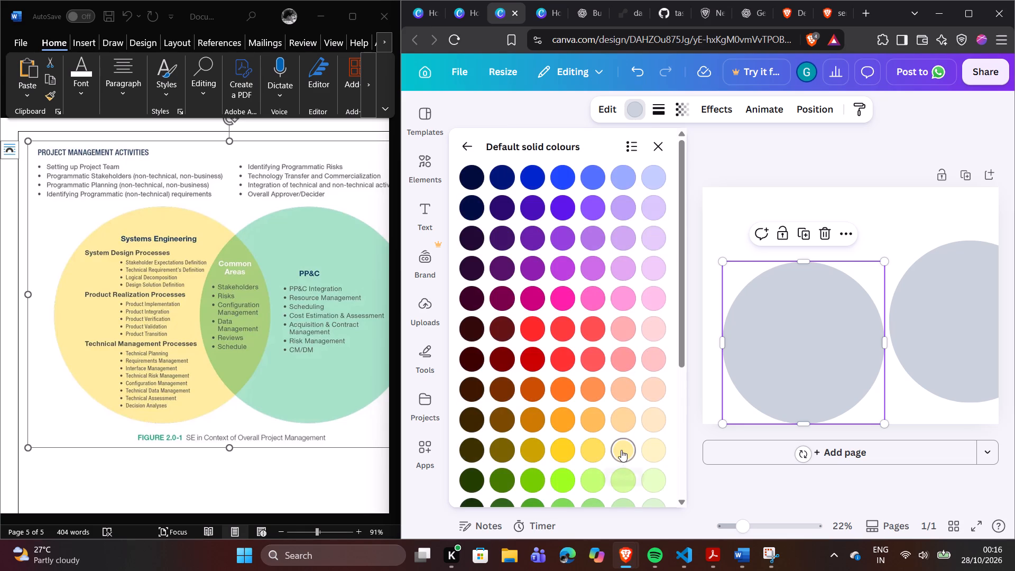
pyautogui.click(621, 450)
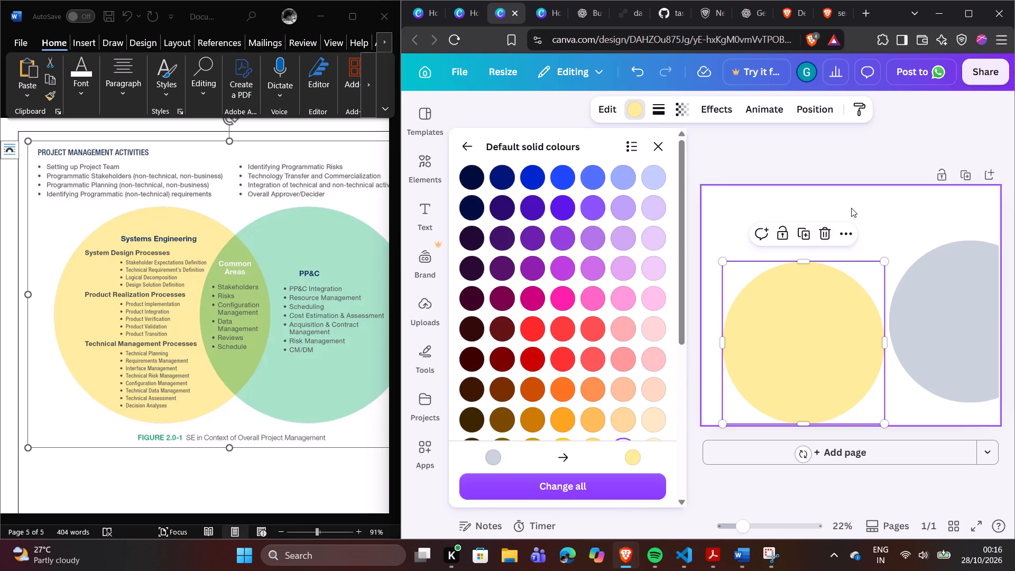
pyautogui.click(851, 208)
# Make the yellow circle partly transparent.
pyautogui.click(911, 318)
pyautogui.click(840, 332)
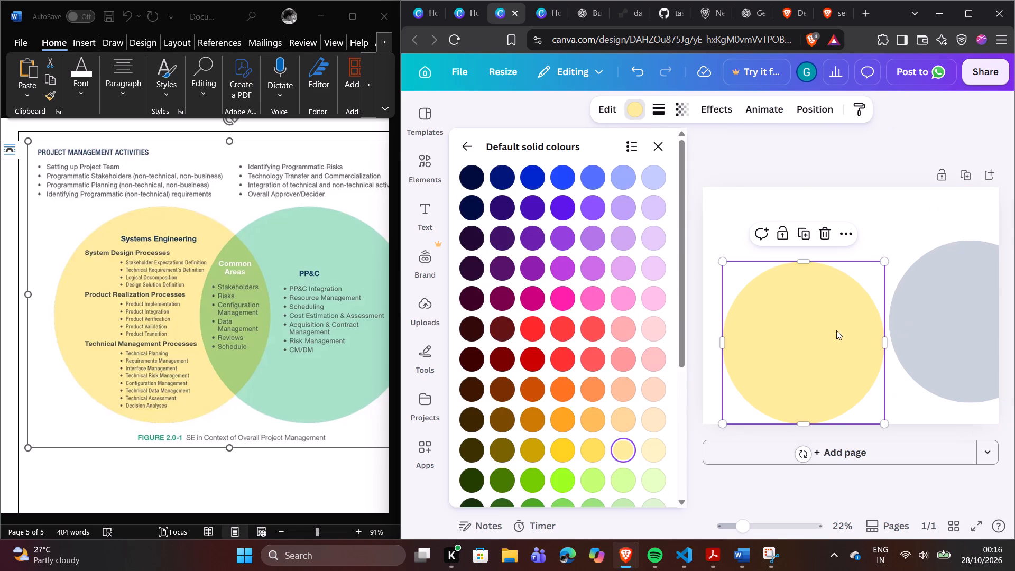
pyautogui.click(679, 114)
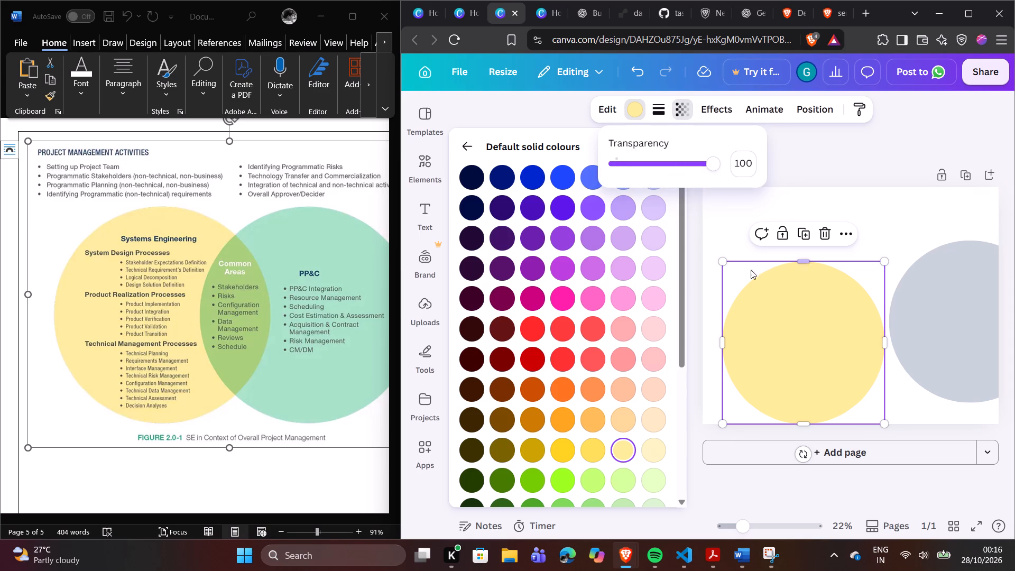
pyautogui.moveTo(711, 168); pyautogui.dragTo(686, 167)
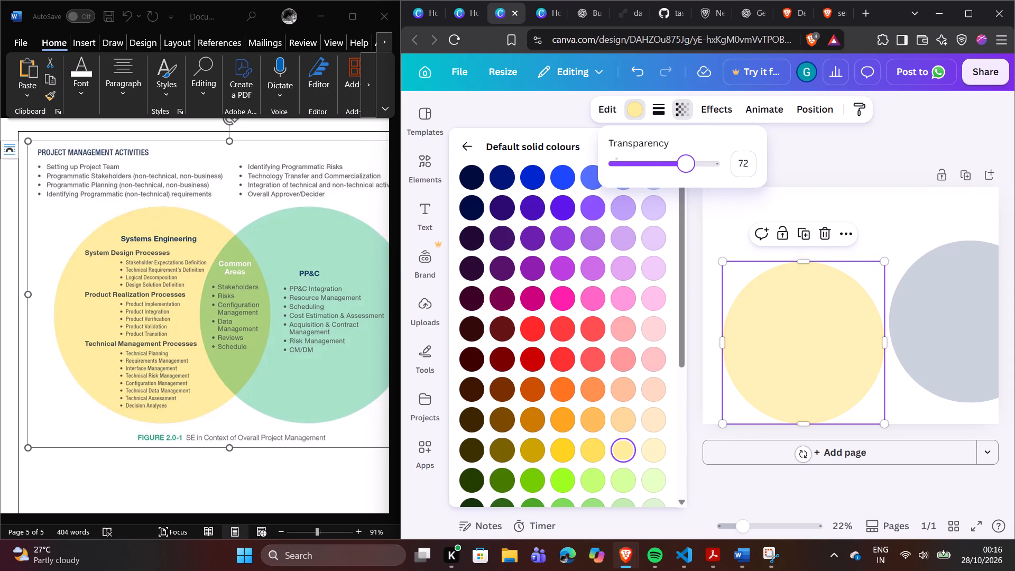
pyautogui.moveTo(686, 167); pyautogui.dragTo(677, 167)
pyautogui.moveTo(677, 167); pyautogui.dragTo(684, 167)
pyautogui.click(837, 178)
# Move the grey circle so it overlaps the yellow circle's right side, level with it, like the reference Venn diagram.
pyautogui.moveTo(933, 324); pyautogui.dragTo(870, 350)
pyautogui.moveTo(870, 349); pyautogui.dragTo(871, 346)
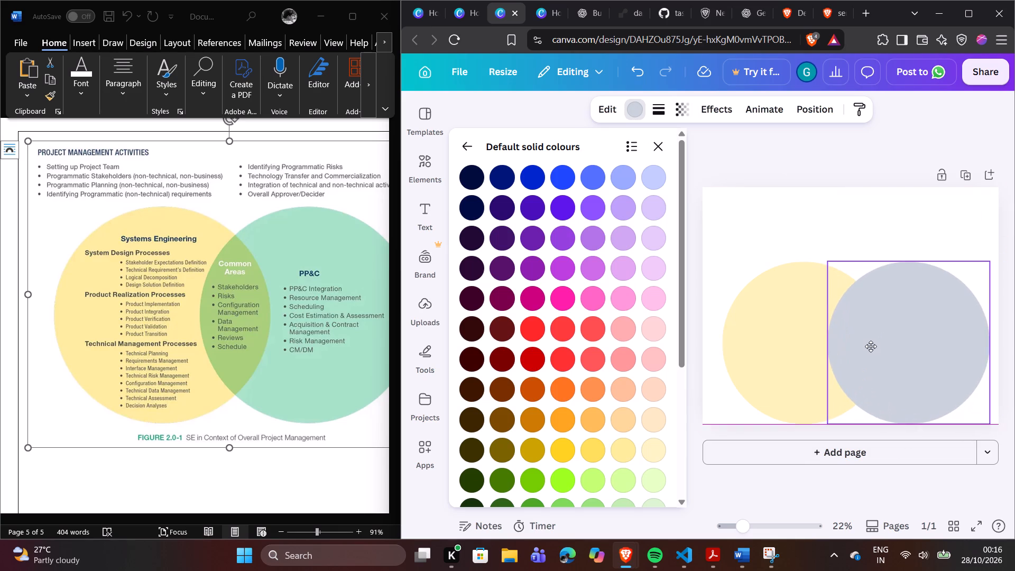
pyautogui.moveTo(871, 346); pyautogui.dragTo(878, 340)
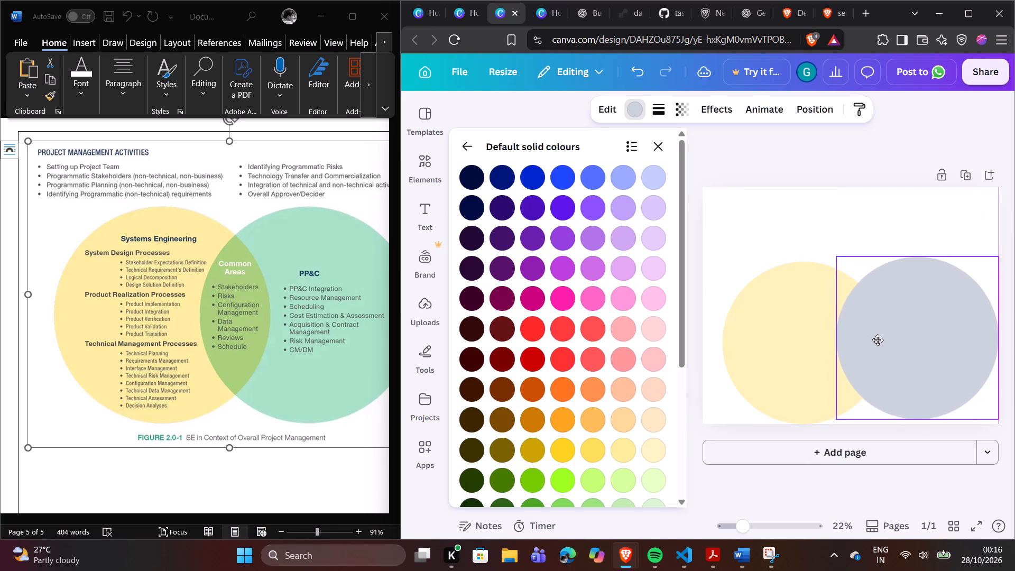
pyautogui.moveTo(878, 340); pyautogui.dragTo(865, 347)
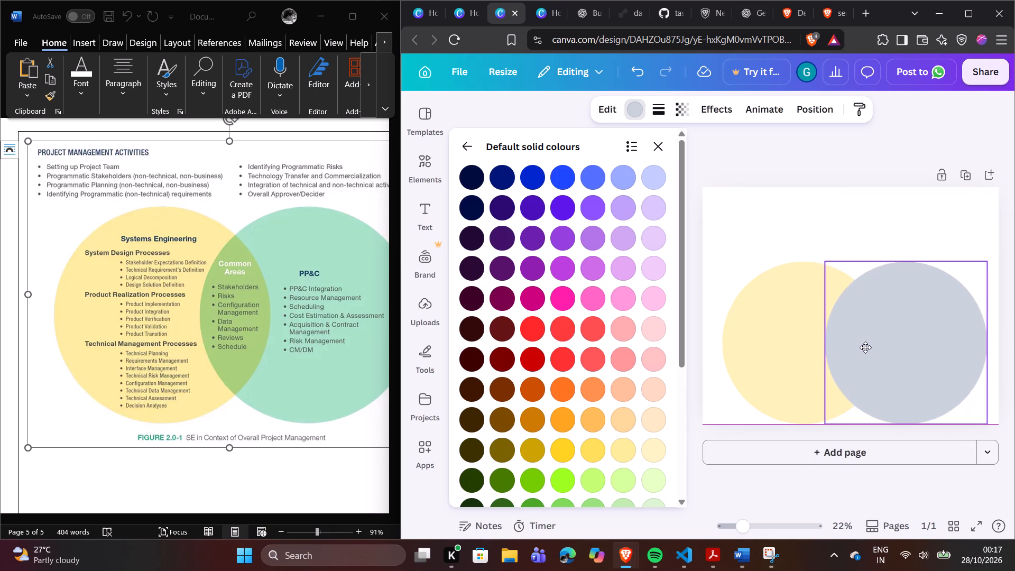
pyautogui.moveTo(865, 347); pyautogui.dragTo(857, 344)
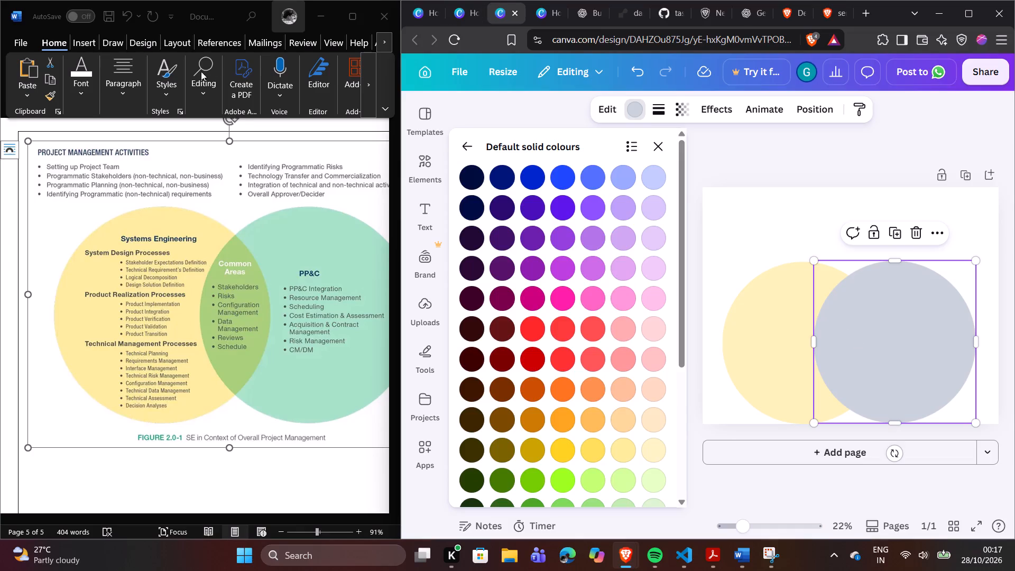
# Recolour the grey circle, trying light green and turquoise before choosing mint green from the default solid colours.
pyautogui.scroll(-3, 626, 362)
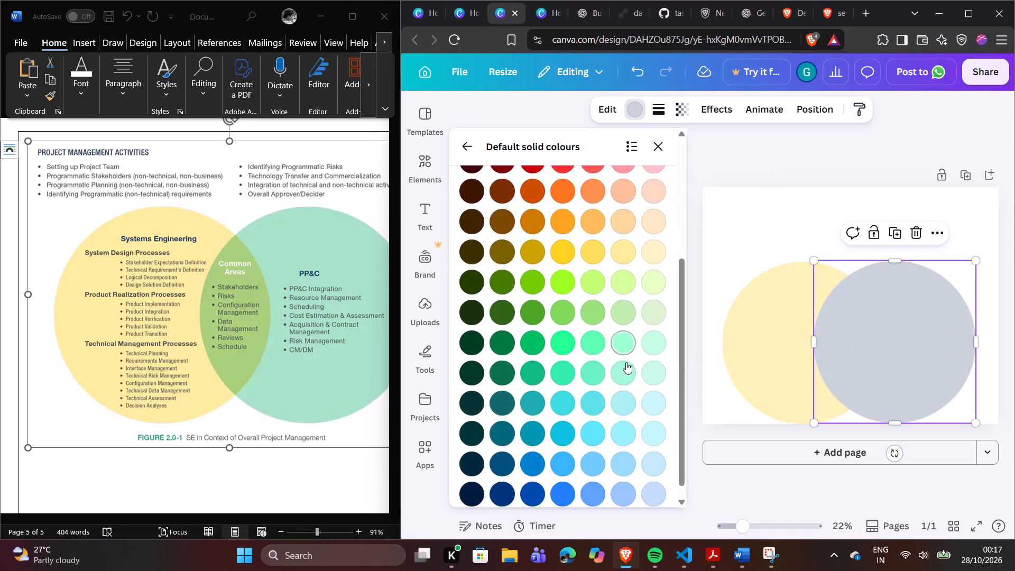
pyautogui.click(615, 313)
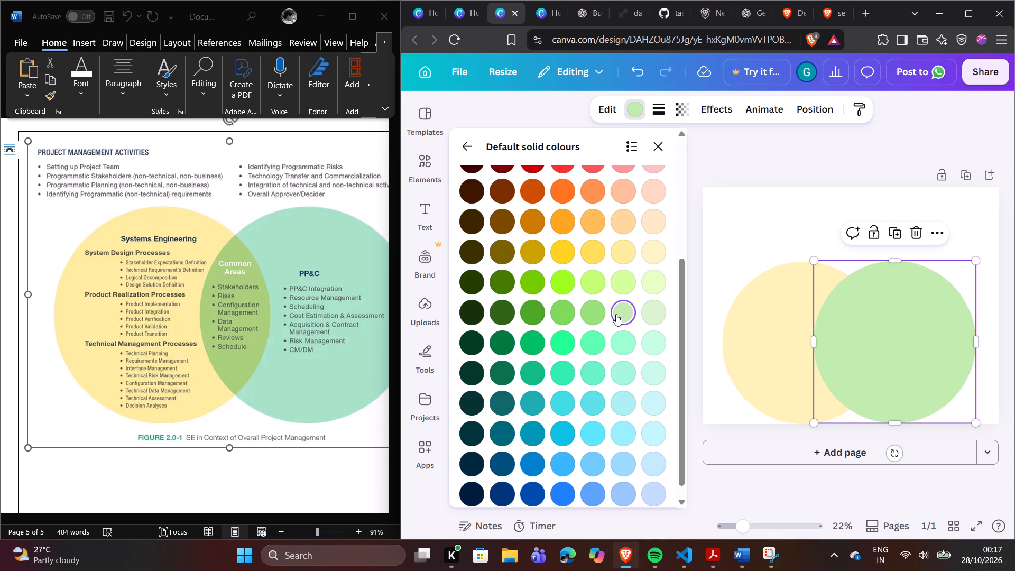
pyautogui.click(593, 362)
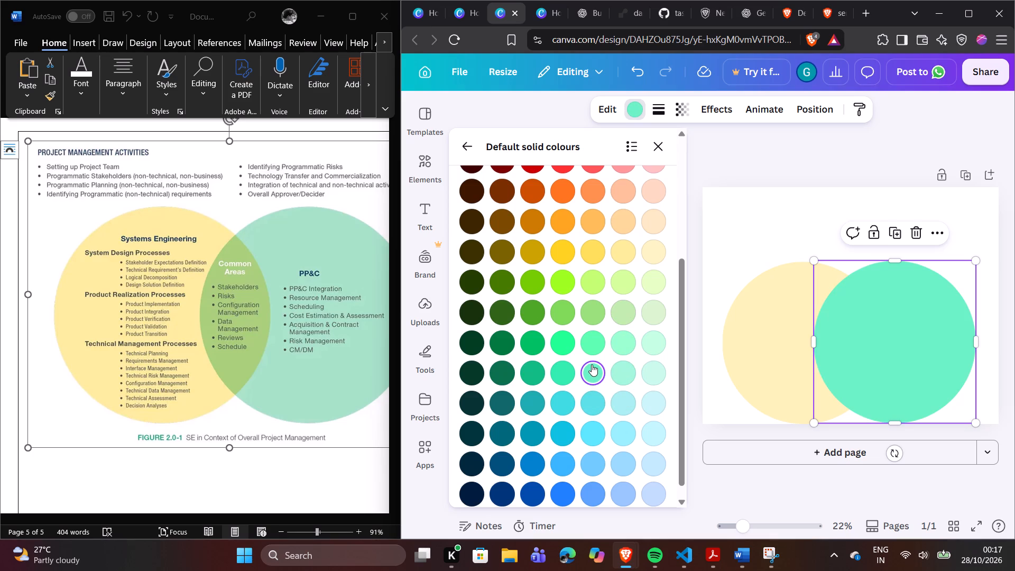
pyautogui.click(603, 336)
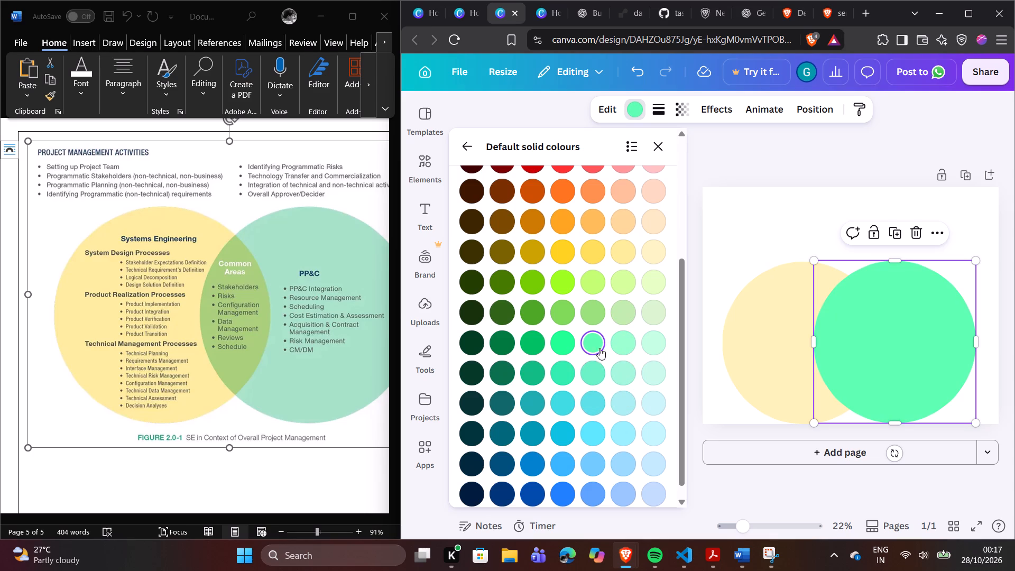
# Recolour the mint circle a paler mint from the default solid colours, after trying cyan and stronger green shades.
pyautogui.click(588, 373)
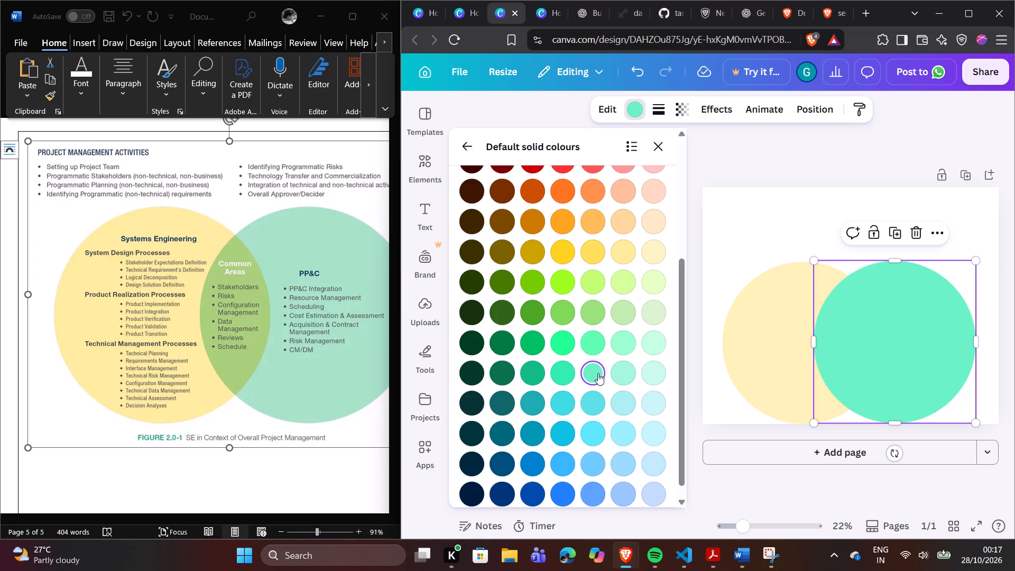
pyautogui.click(593, 399)
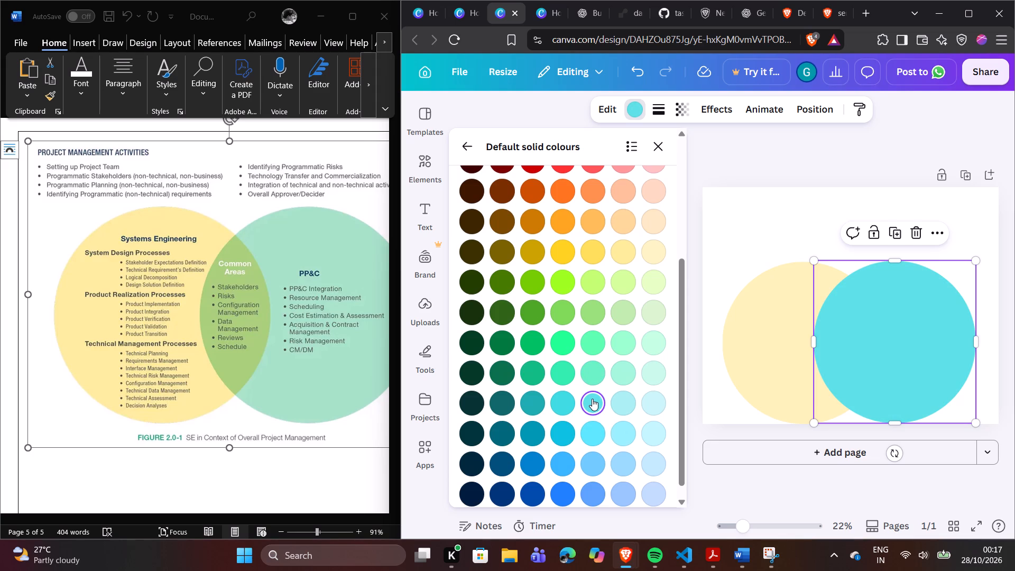
pyautogui.click(565, 372)
pyautogui.moveTo(588, 367); pyautogui.dragTo(590, 372)
pyautogui.click(617, 374)
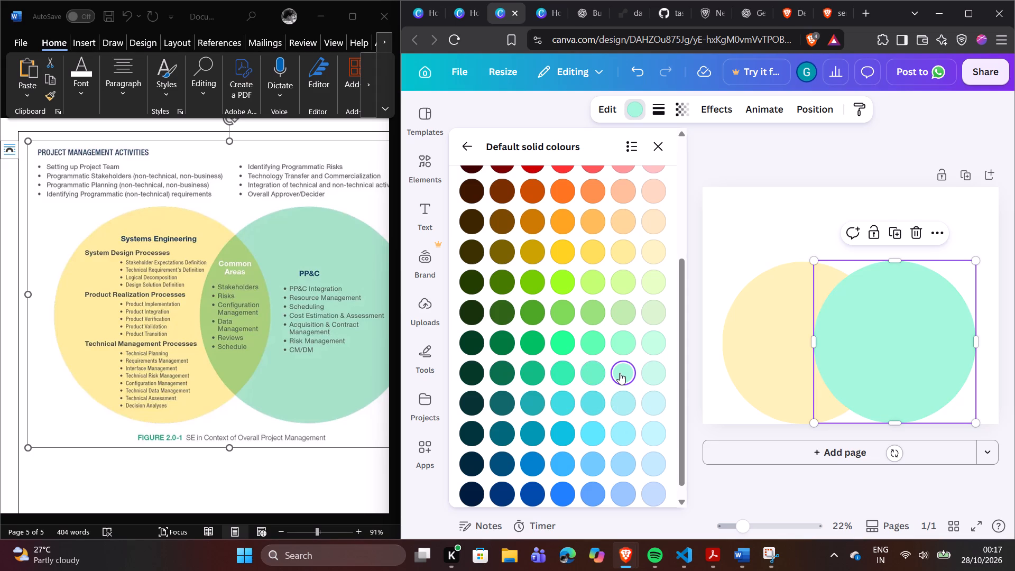
pyautogui.click(770, 477)
pyautogui.click(959, 418)
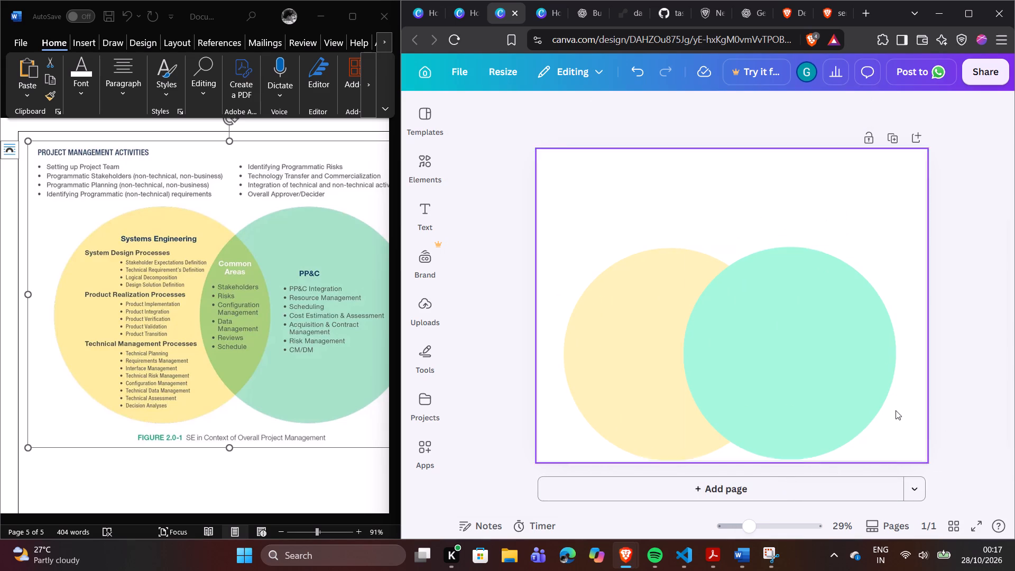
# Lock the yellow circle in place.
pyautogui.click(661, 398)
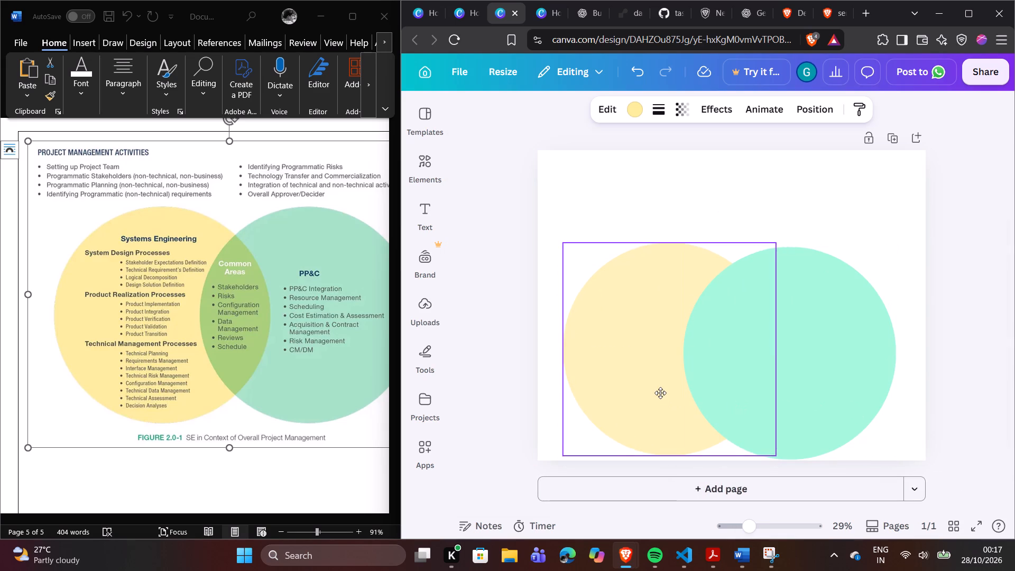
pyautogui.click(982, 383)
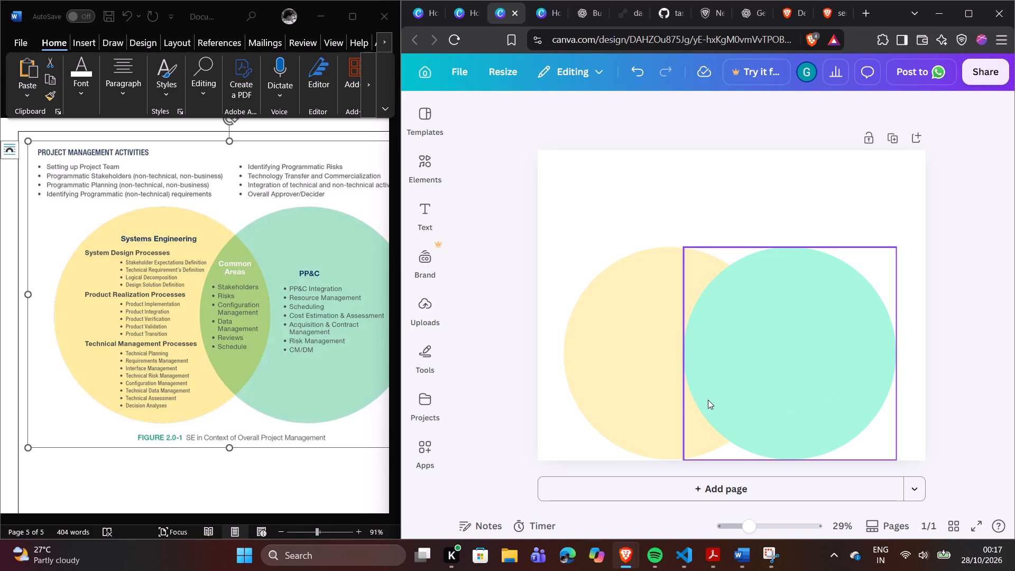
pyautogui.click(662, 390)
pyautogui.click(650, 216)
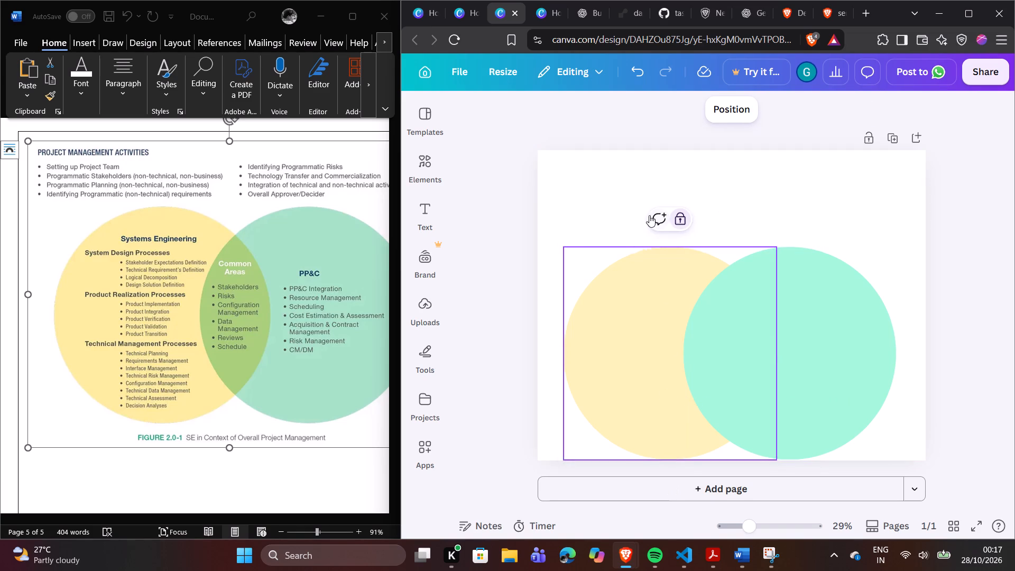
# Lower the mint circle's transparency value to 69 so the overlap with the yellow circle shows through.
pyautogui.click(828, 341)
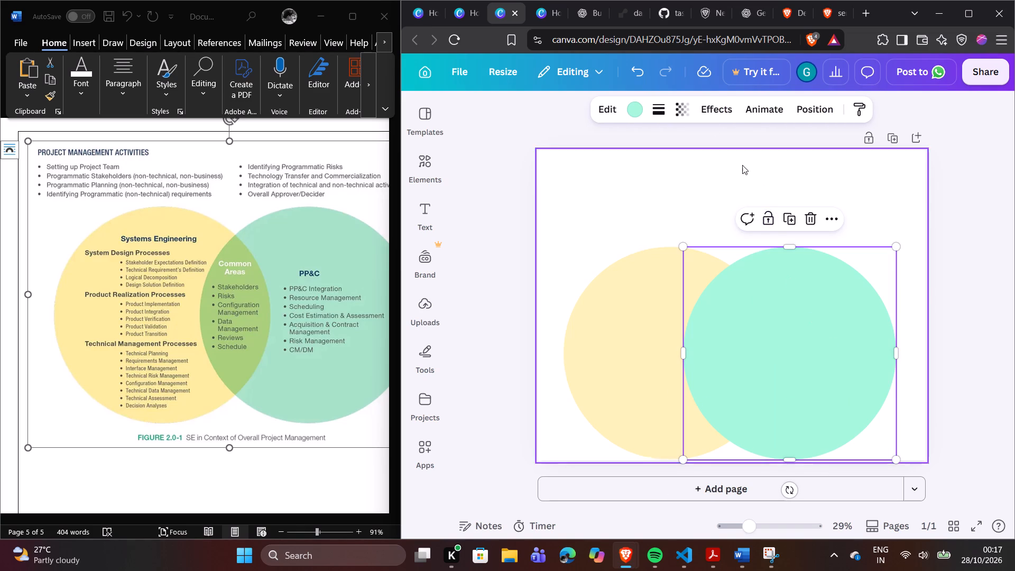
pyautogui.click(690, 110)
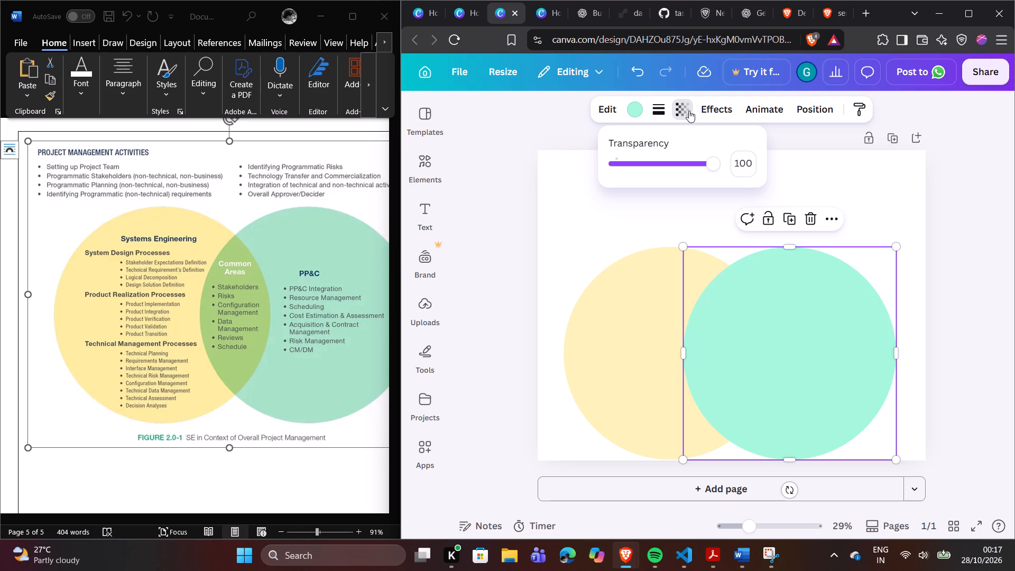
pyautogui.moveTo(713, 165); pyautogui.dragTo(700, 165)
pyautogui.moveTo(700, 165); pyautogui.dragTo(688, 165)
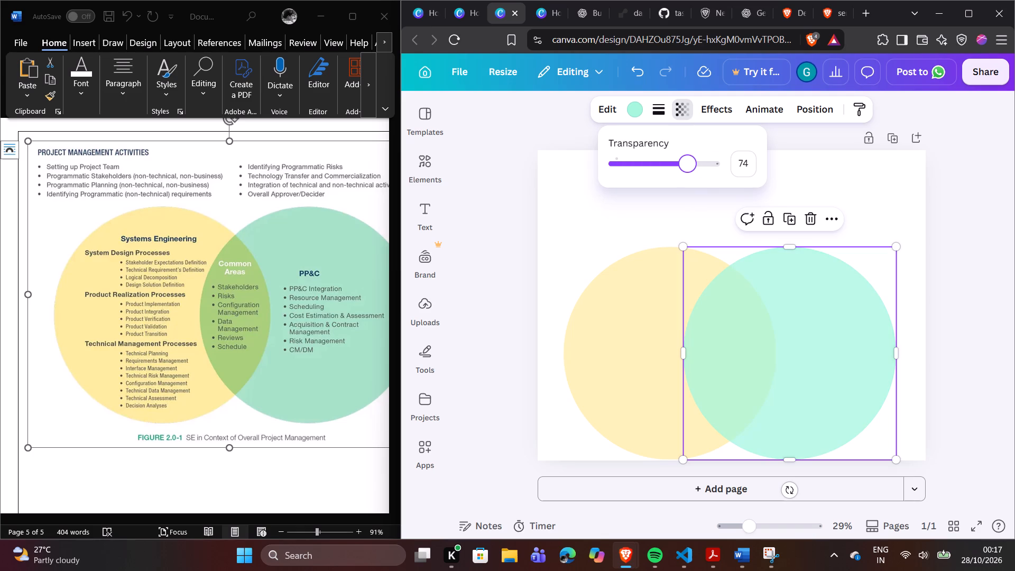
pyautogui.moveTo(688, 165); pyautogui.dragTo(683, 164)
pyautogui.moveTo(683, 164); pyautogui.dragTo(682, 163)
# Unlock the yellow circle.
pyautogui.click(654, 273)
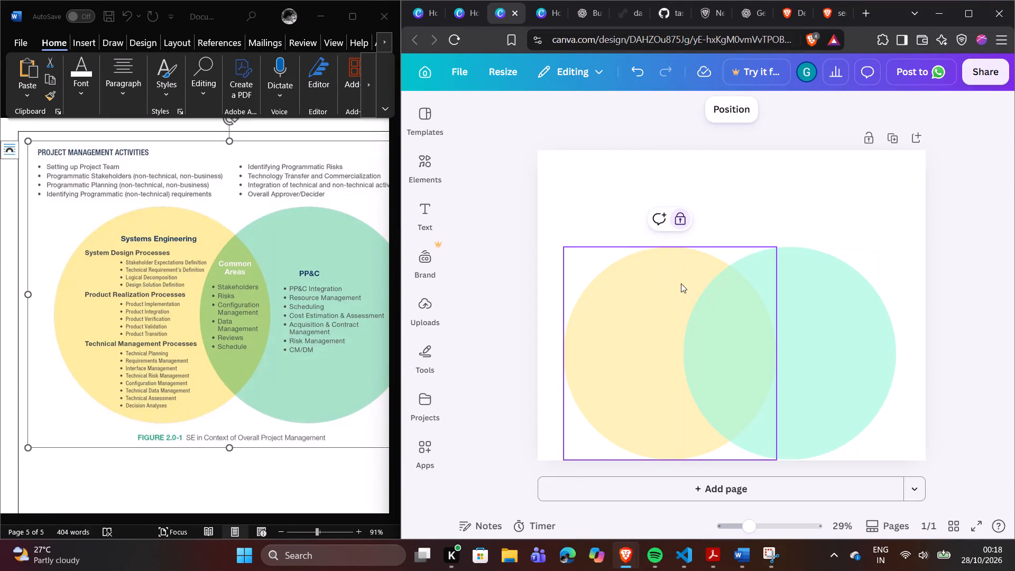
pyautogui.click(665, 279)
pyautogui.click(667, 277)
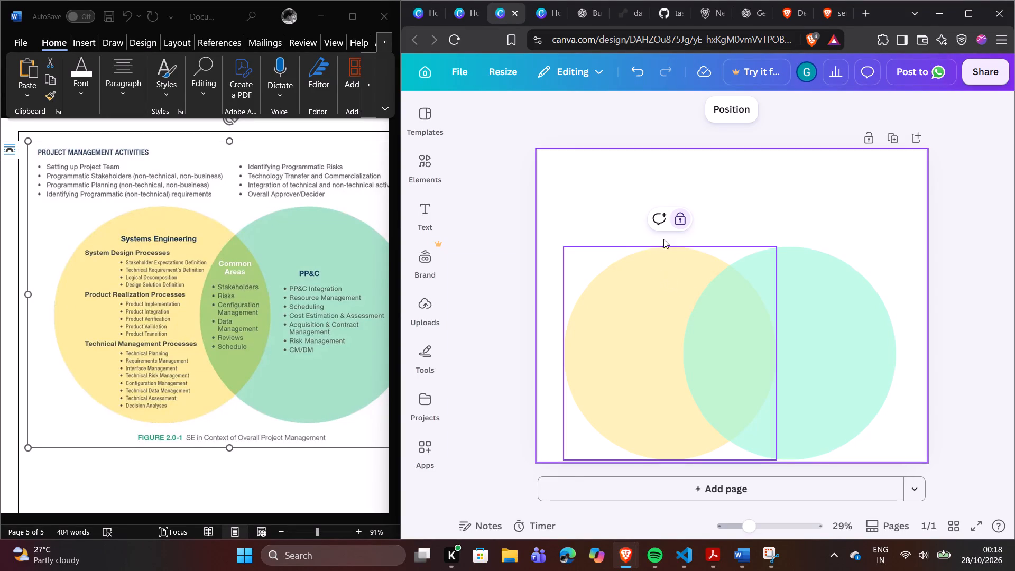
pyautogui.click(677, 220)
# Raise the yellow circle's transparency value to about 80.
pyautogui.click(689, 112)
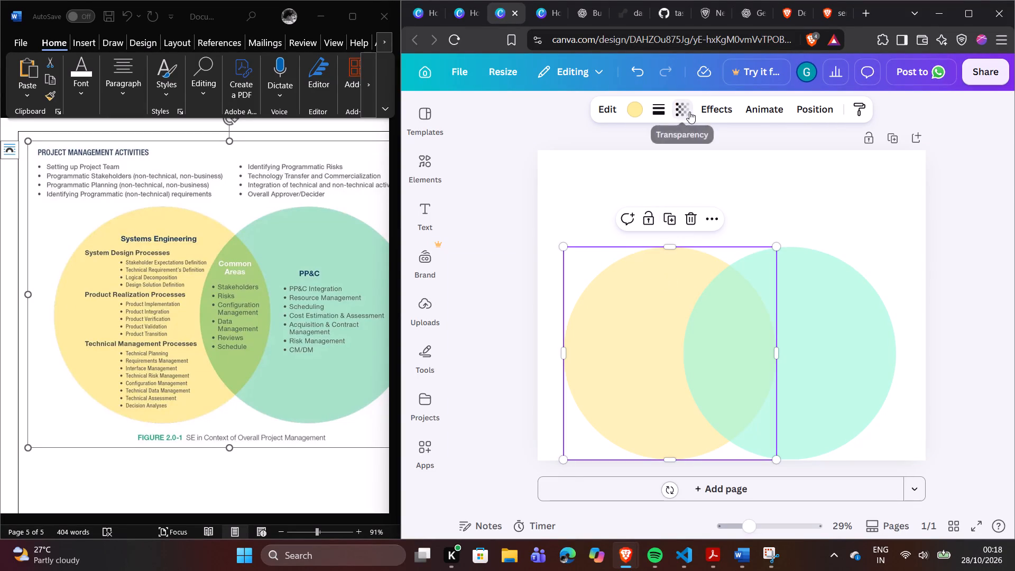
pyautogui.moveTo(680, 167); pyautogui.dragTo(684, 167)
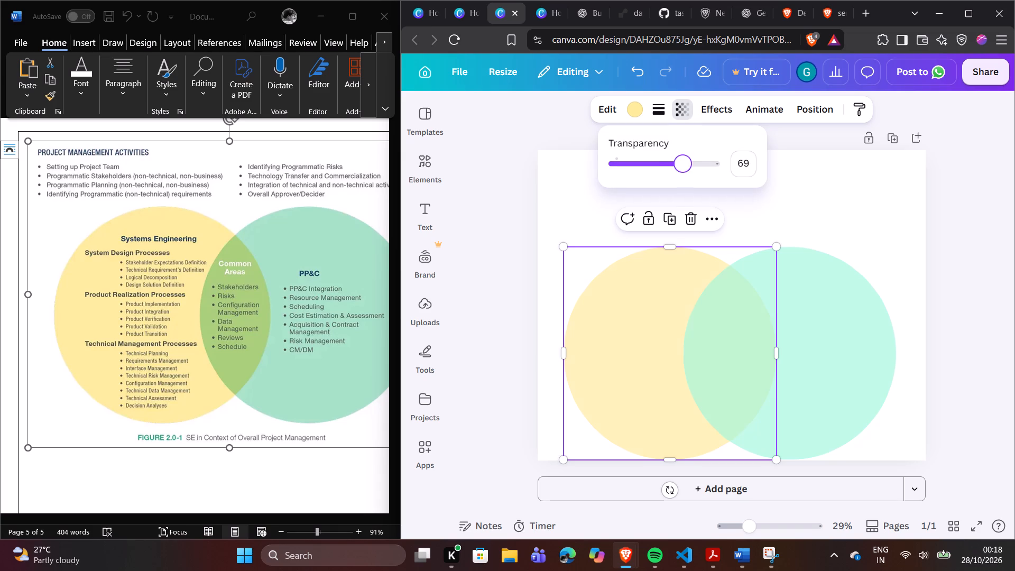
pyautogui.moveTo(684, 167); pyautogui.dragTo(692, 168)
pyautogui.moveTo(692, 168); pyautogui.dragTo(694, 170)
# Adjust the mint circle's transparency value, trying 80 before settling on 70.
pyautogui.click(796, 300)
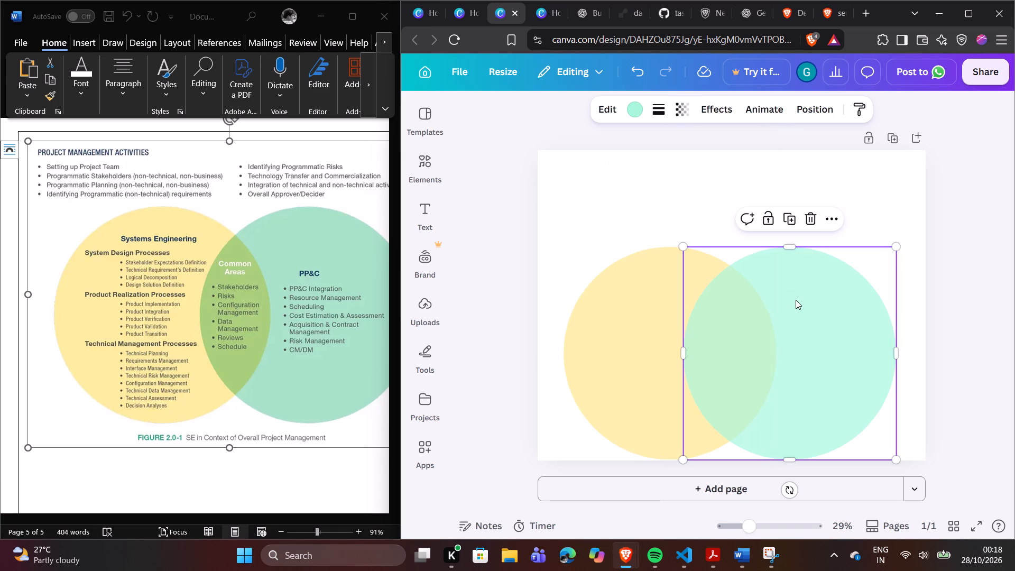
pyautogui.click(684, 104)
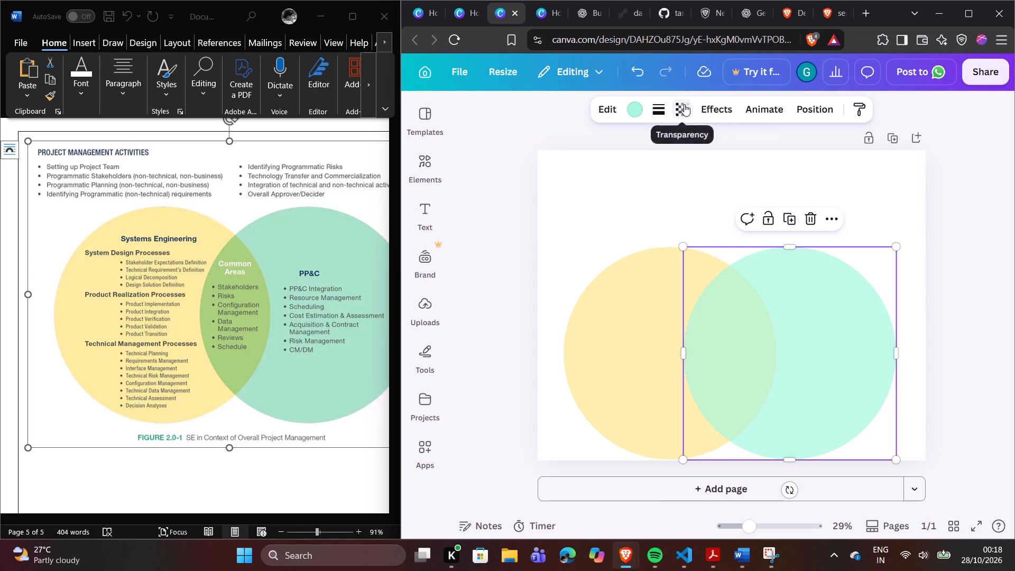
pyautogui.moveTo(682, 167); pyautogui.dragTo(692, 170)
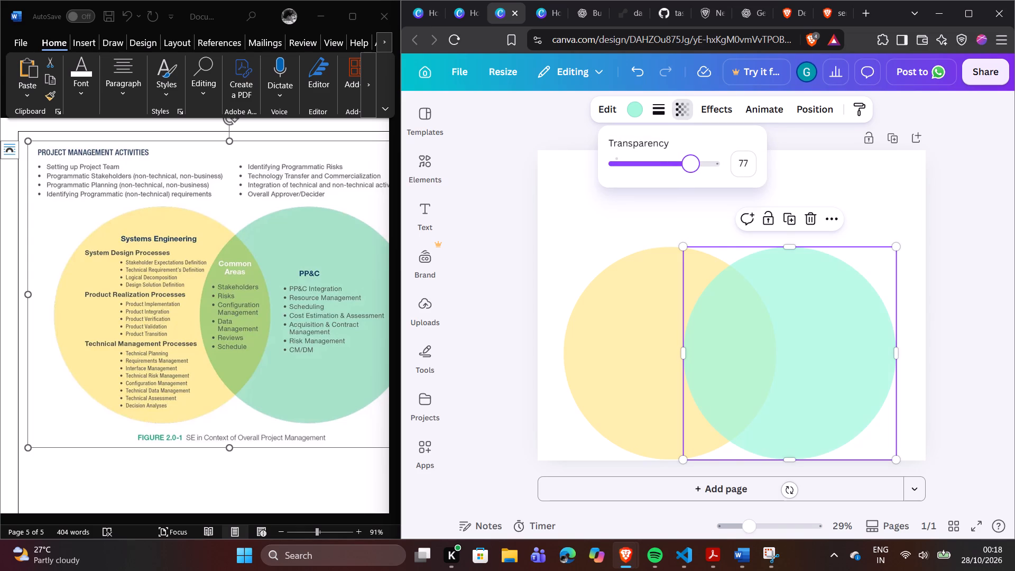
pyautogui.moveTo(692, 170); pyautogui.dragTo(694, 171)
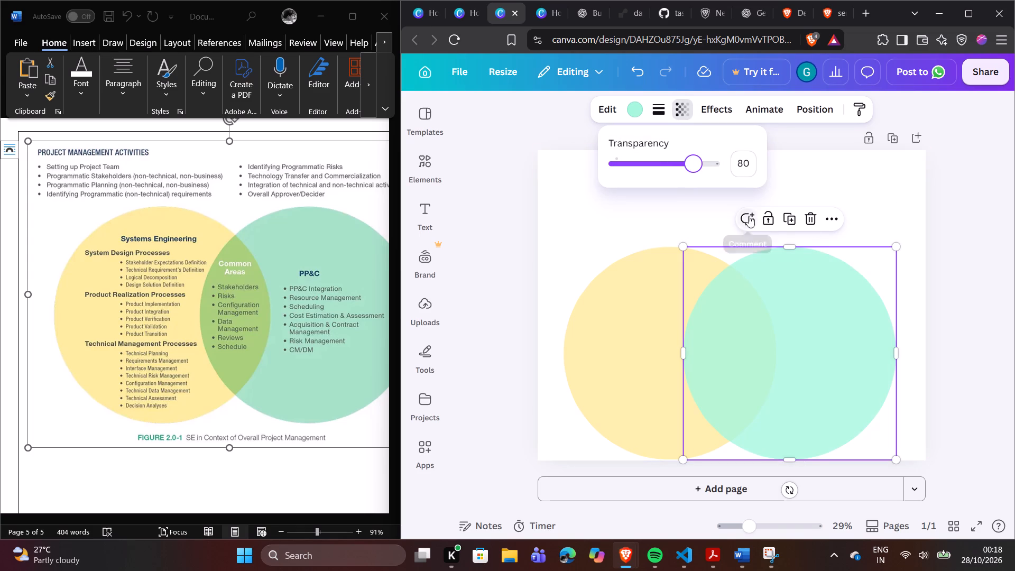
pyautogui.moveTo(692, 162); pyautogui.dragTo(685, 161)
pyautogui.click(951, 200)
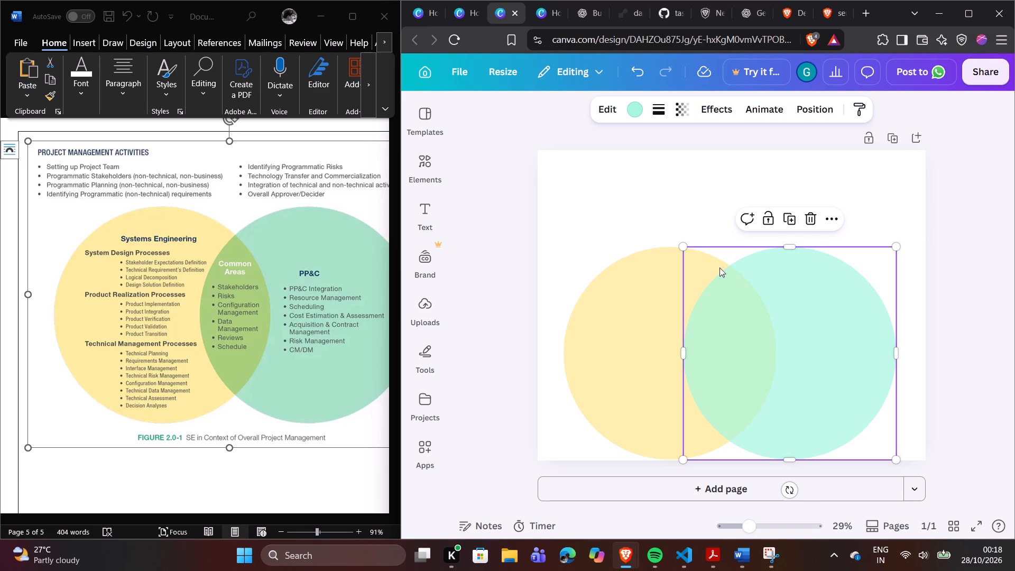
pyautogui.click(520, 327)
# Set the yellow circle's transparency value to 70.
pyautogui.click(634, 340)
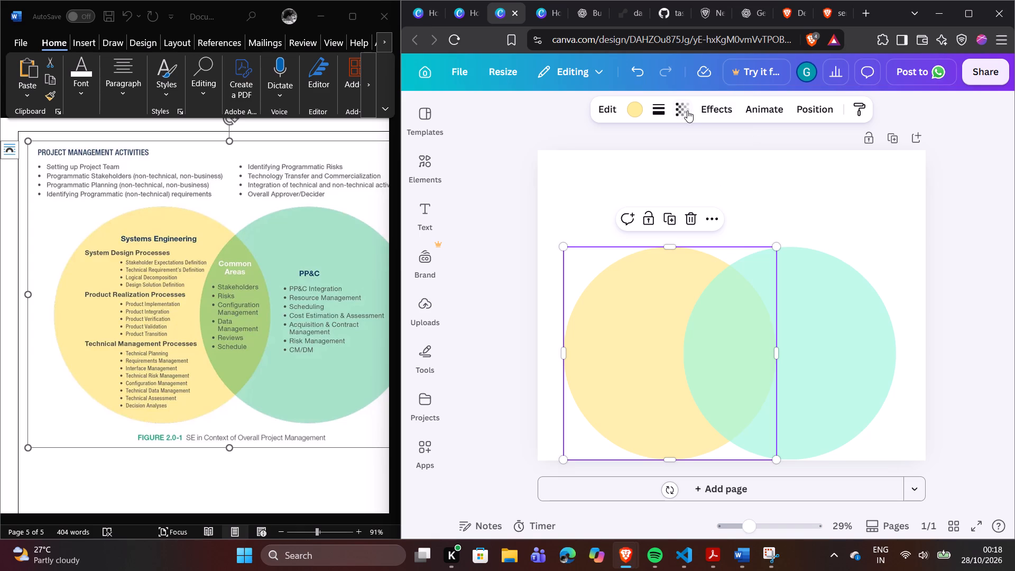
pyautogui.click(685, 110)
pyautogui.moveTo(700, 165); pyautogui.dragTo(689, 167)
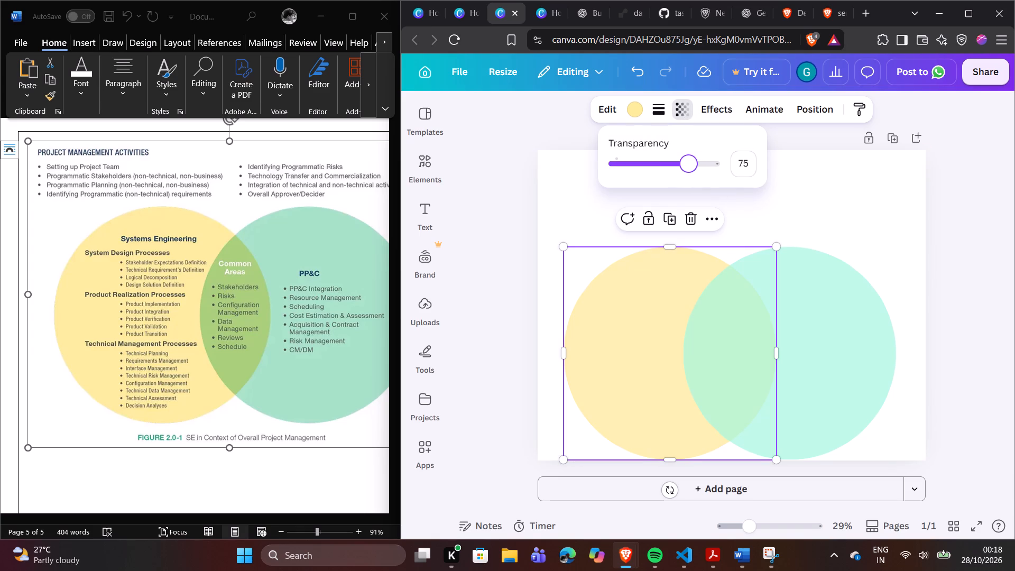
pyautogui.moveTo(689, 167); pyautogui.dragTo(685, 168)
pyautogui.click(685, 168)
# Lower the mint circle's transparency value to about 62, after trying 59.
pyautogui.click(834, 321)
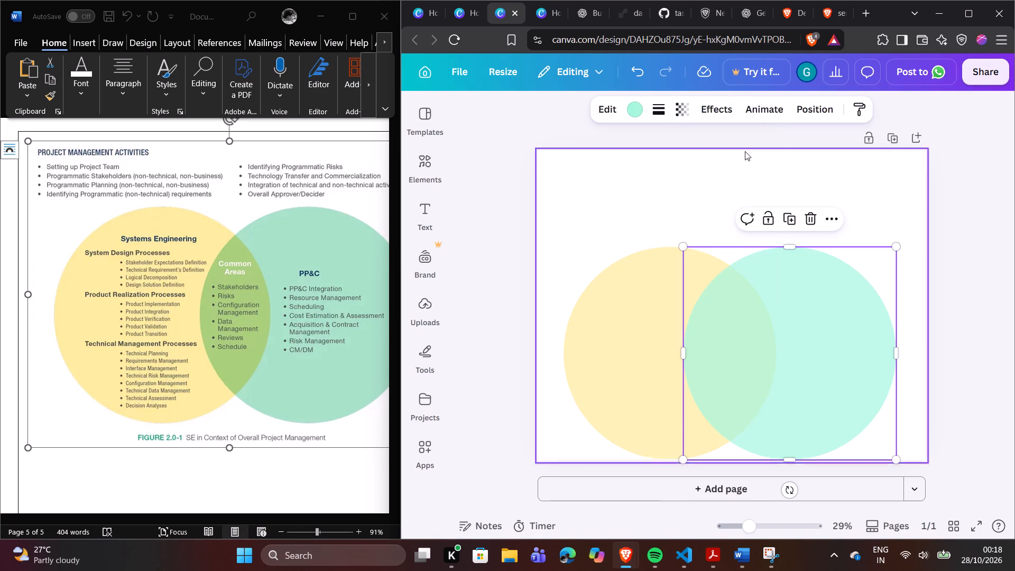
pyautogui.click(678, 114)
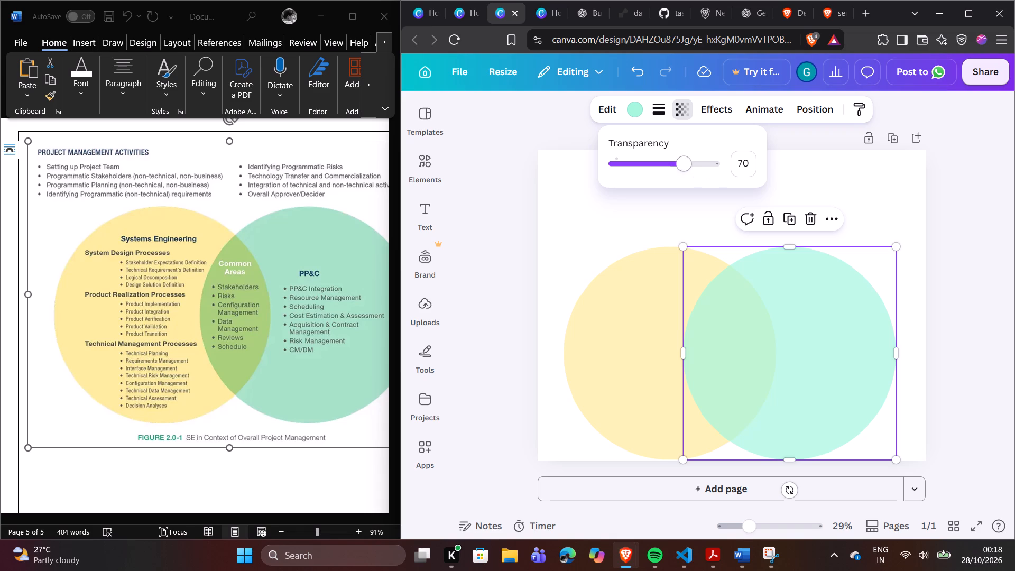
pyautogui.moveTo(681, 168); pyautogui.dragTo(673, 167)
pyautogui.moveTo(673, 167); pyautogui.dragTo(676, 164)
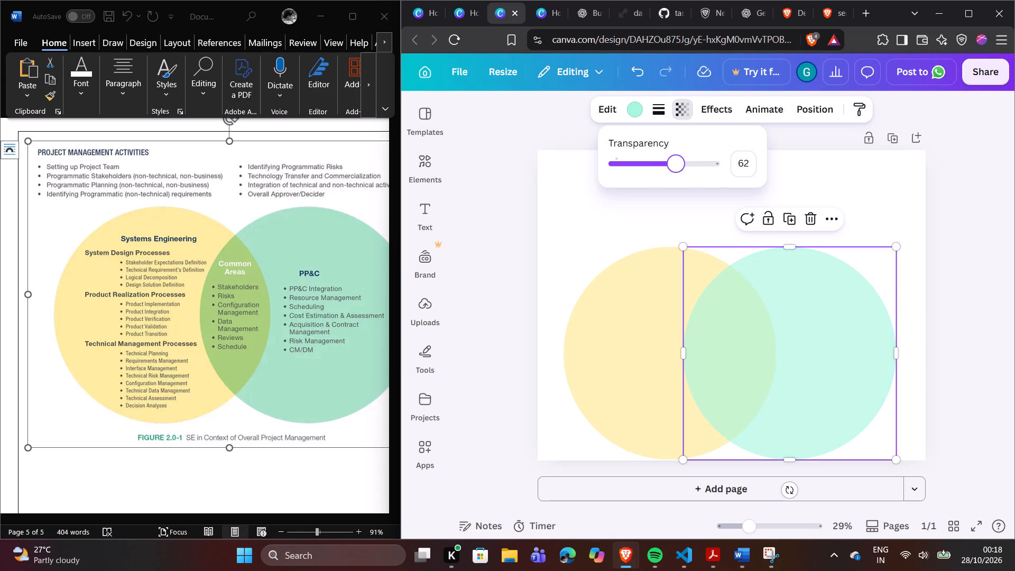
pyautogui.moveTo(676, 164); pyautogui.dragTo(675, 164)
# Set the yellow circle's transparency value to 69.
pyautogui.click(649, 302)
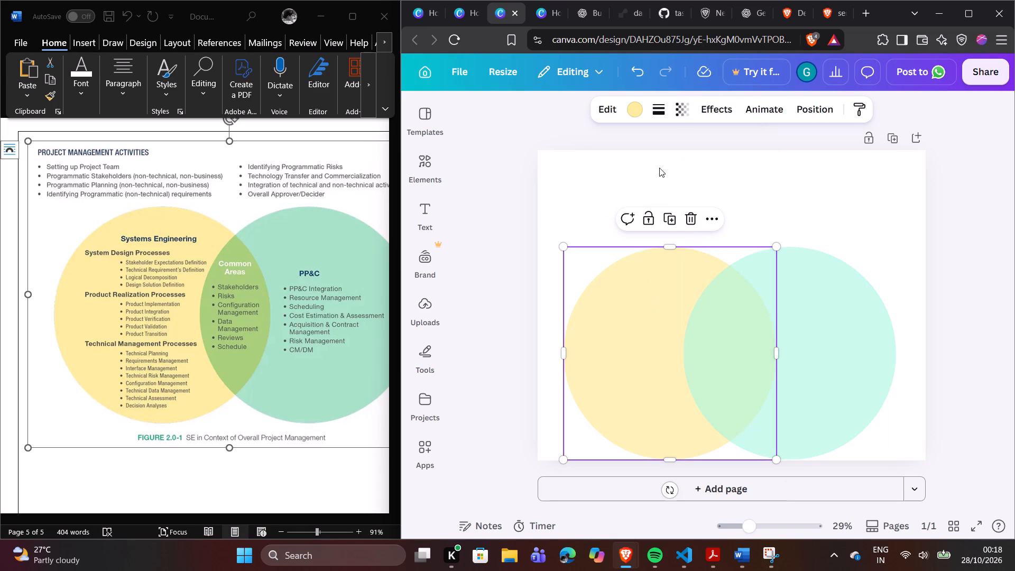
pyautogui.click(681, 112)
pyautogui.click(682, 164)
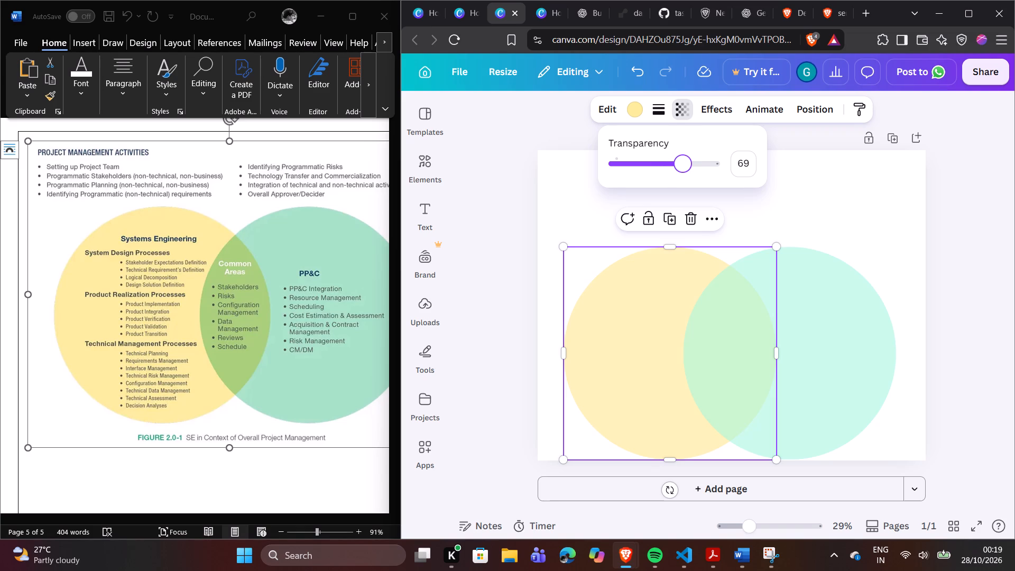
pyautogui.click(940, 287)
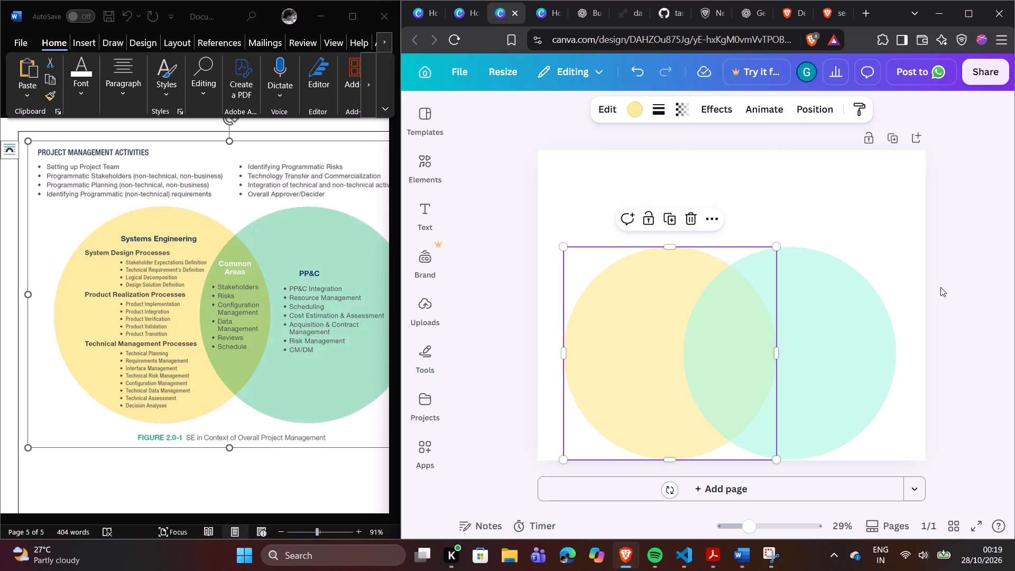
pyautogui.click(940, 264)
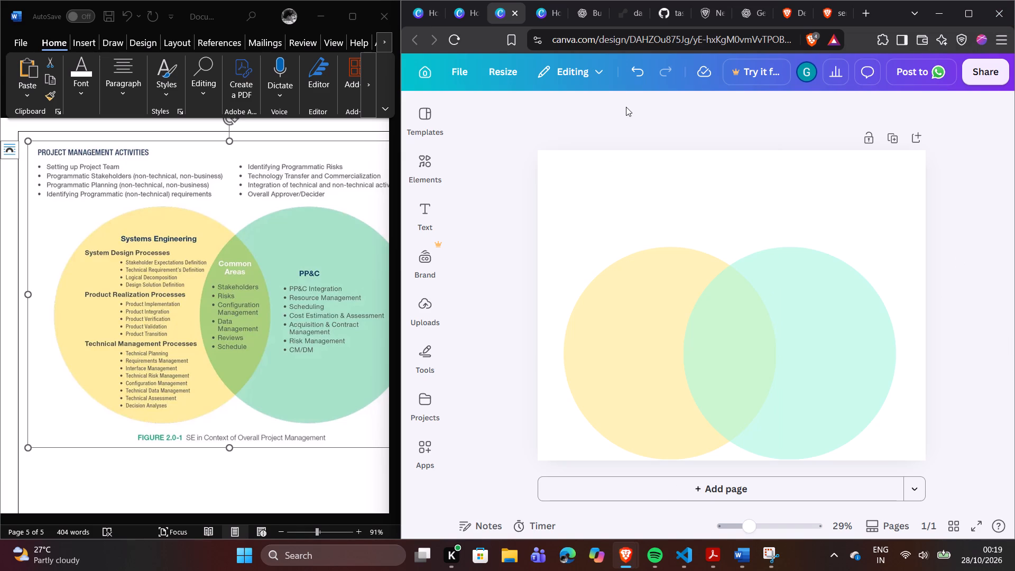
# Add a solid black outline with stroke weight 4 to the yellow circle.
pyautogui.click(655, 290)
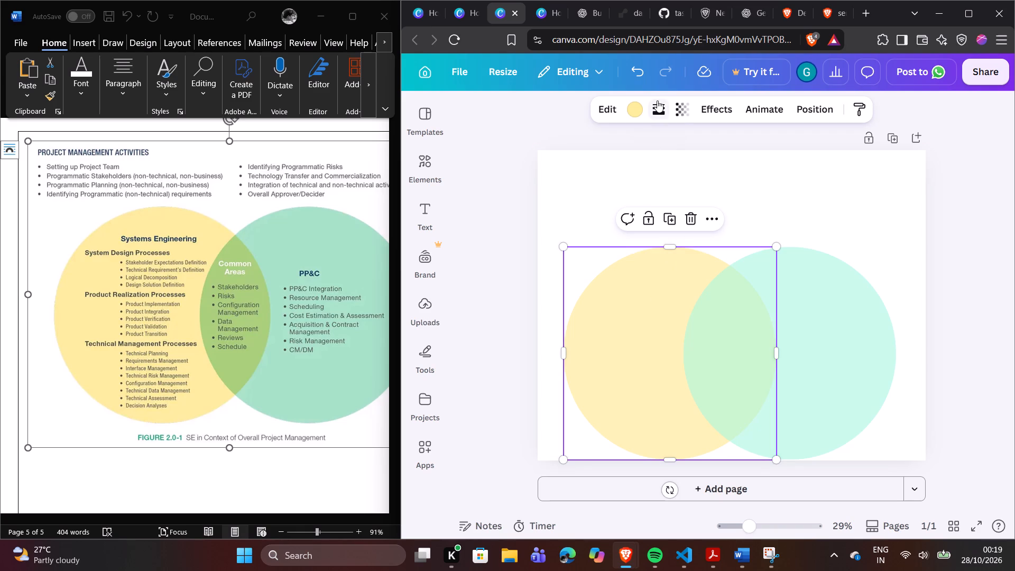
pyautogui.click(657, 100)
pyautogui.click(621, 146)
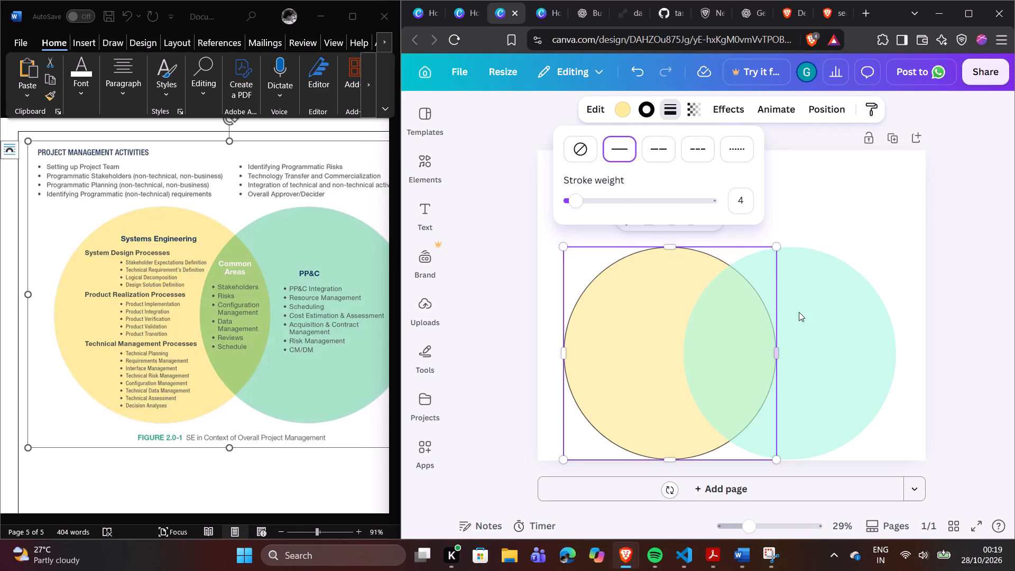
# Add a matching thin solid black outline to the mint circle.
pyautogui.click(822, 331)
pyautogui.click(656, 108)
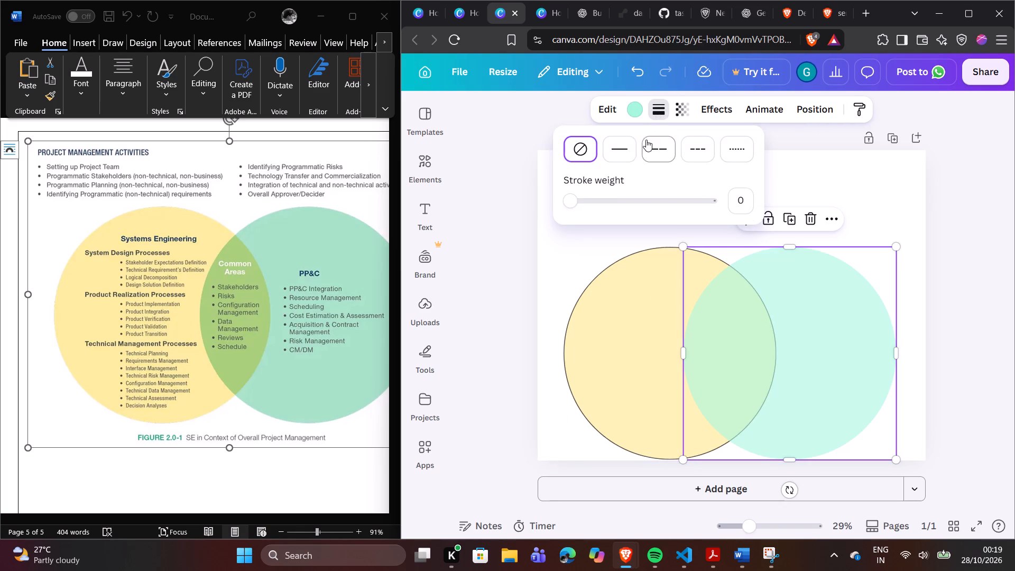
pyautogui.click(626, 142)
pyautogui.click(966, 291)
pyautogui.click(966, 291)
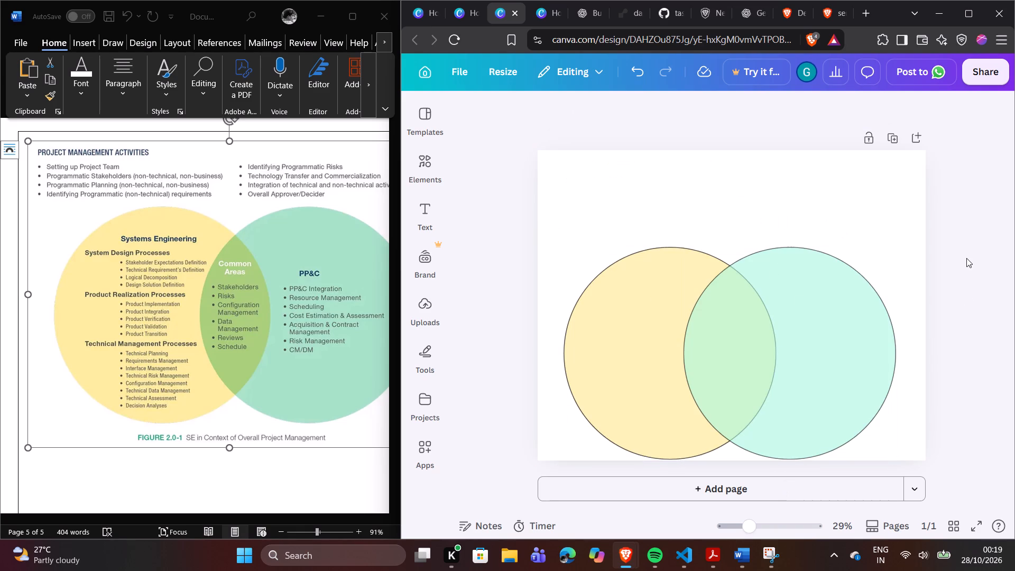
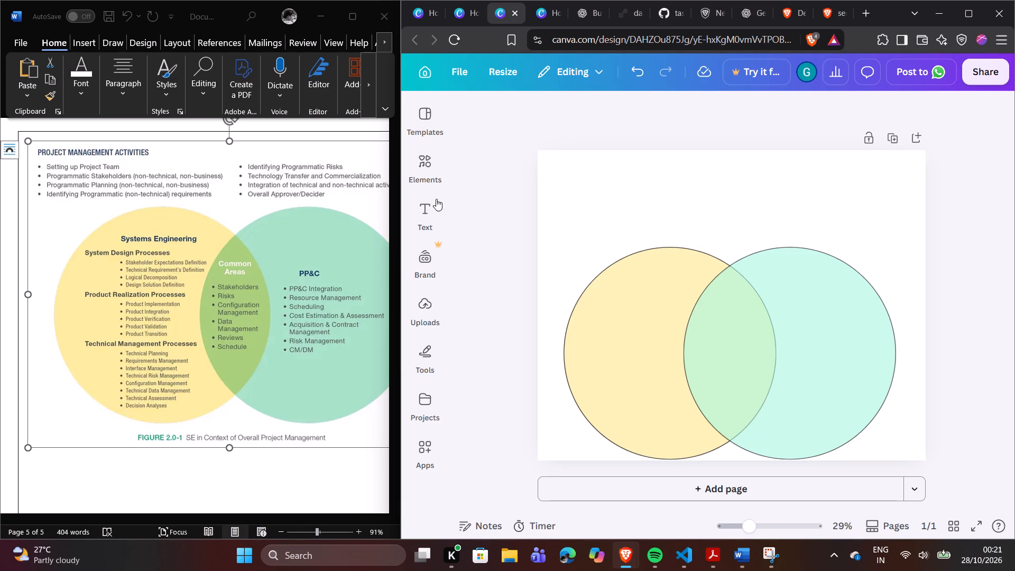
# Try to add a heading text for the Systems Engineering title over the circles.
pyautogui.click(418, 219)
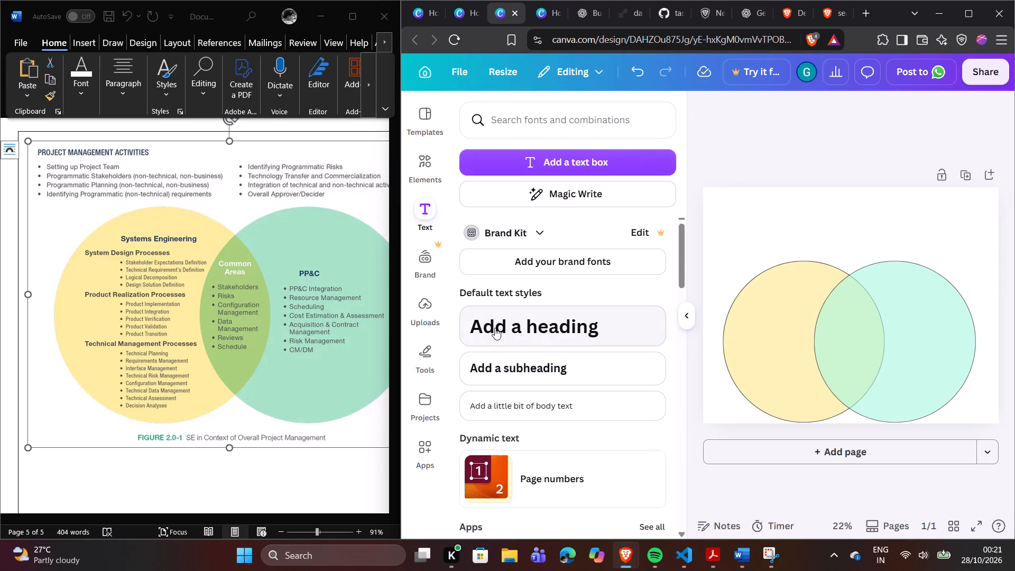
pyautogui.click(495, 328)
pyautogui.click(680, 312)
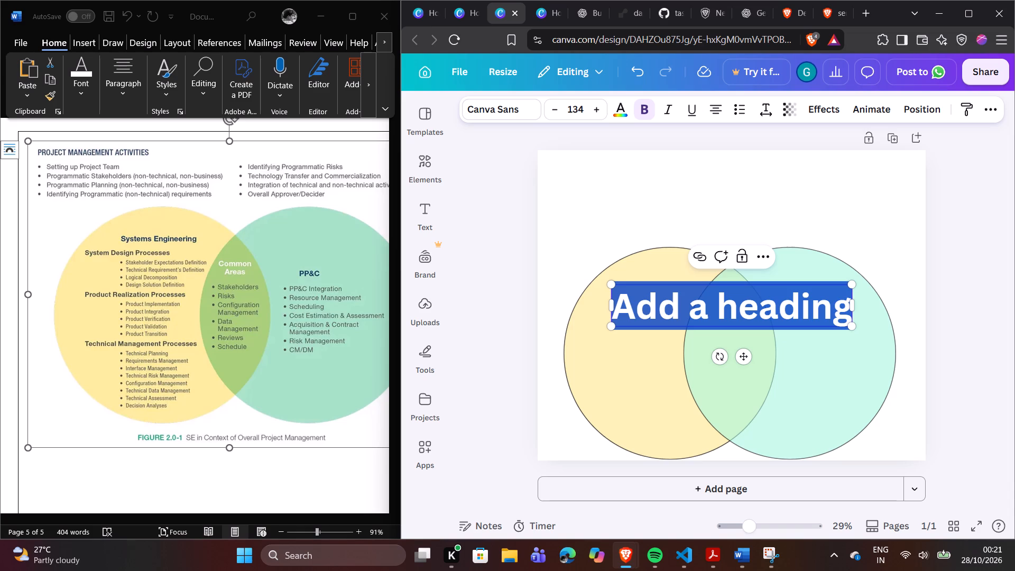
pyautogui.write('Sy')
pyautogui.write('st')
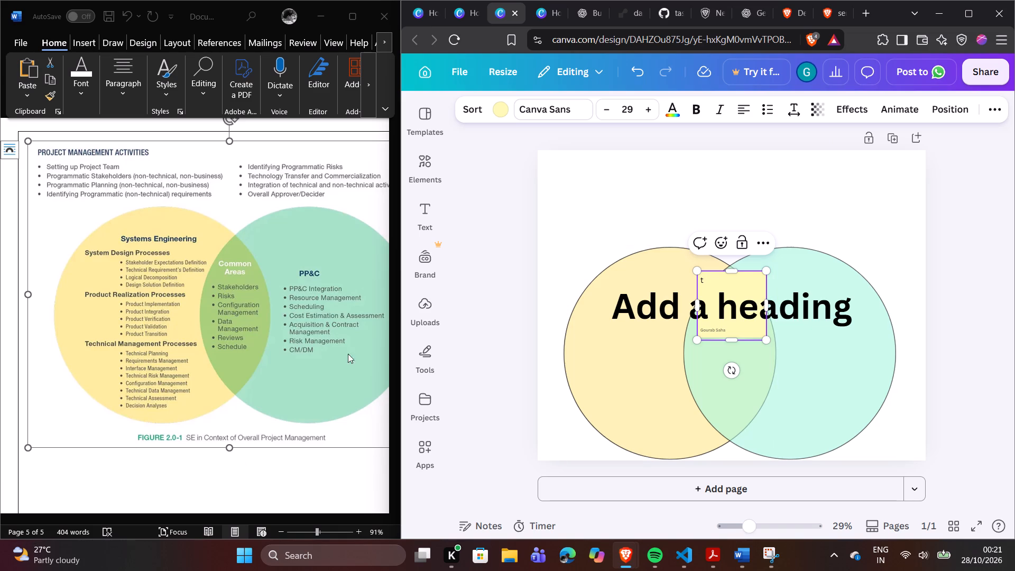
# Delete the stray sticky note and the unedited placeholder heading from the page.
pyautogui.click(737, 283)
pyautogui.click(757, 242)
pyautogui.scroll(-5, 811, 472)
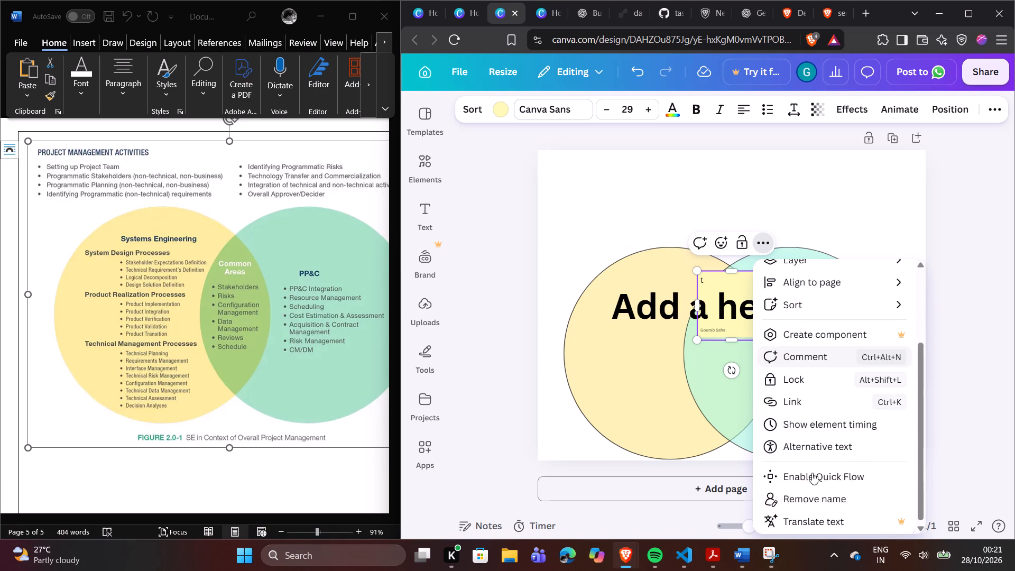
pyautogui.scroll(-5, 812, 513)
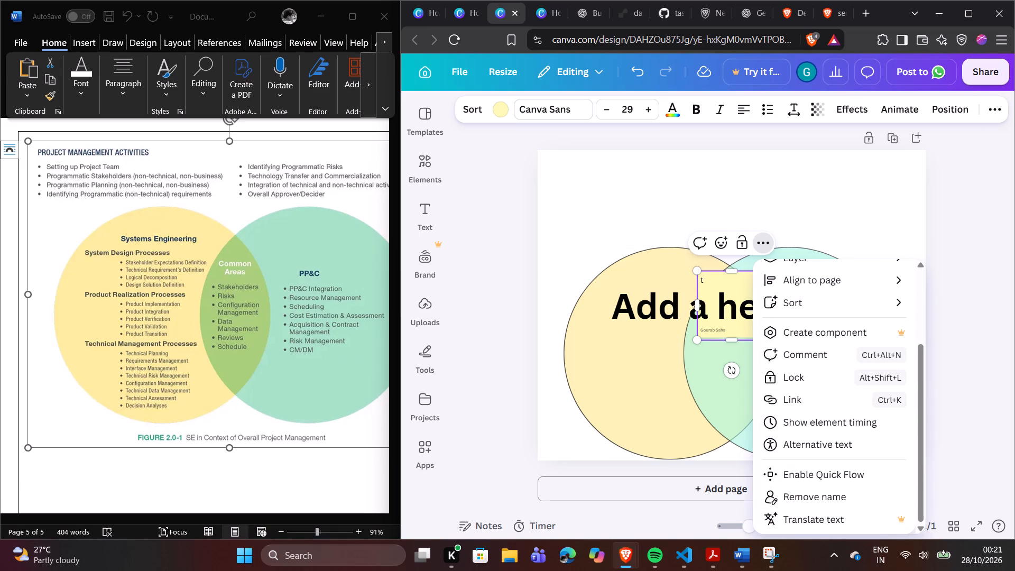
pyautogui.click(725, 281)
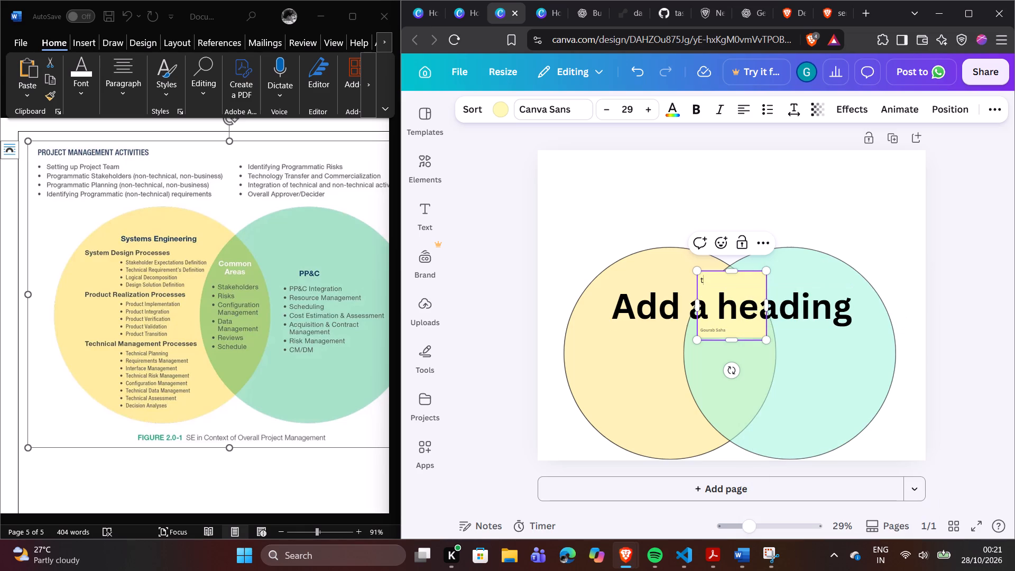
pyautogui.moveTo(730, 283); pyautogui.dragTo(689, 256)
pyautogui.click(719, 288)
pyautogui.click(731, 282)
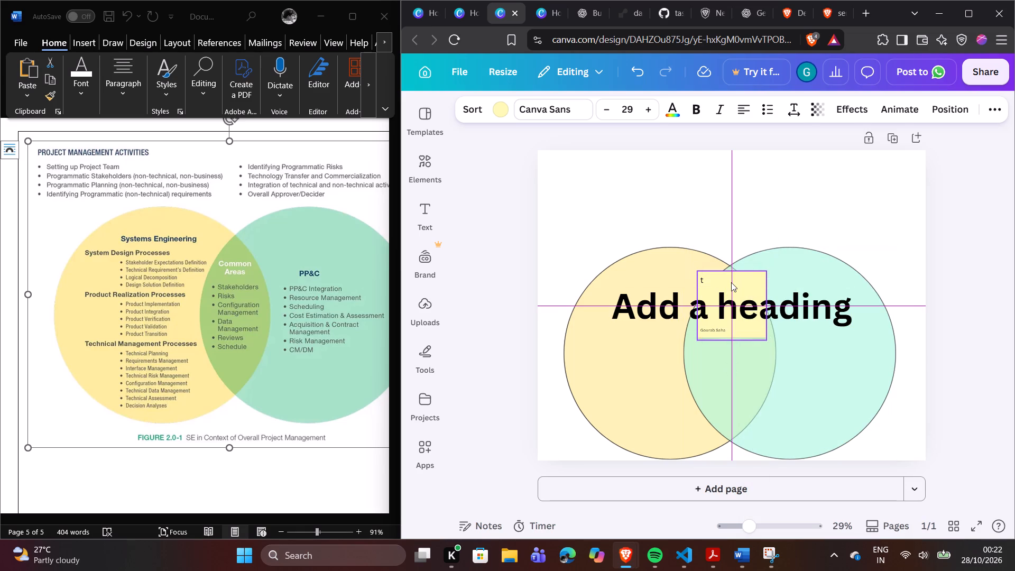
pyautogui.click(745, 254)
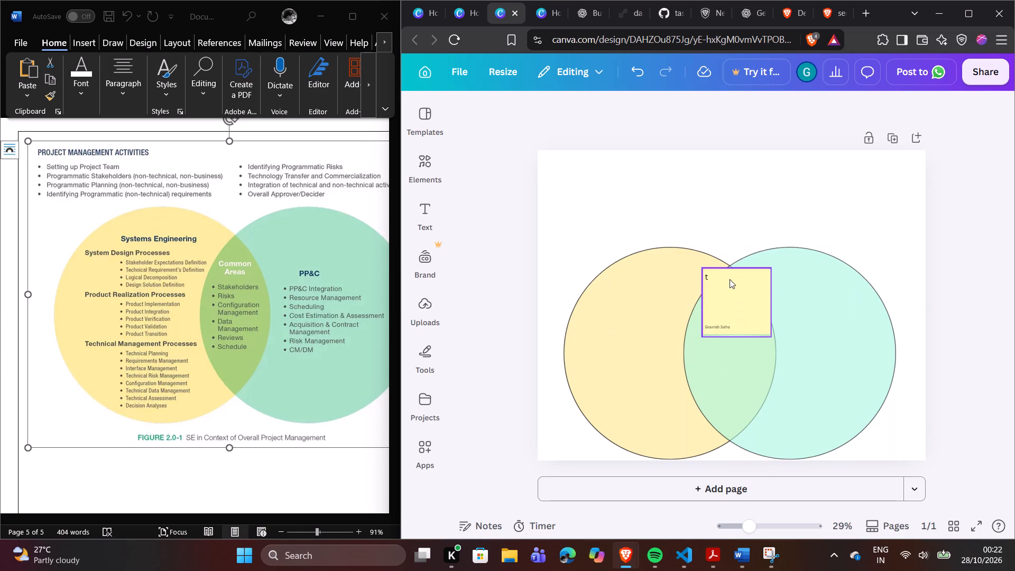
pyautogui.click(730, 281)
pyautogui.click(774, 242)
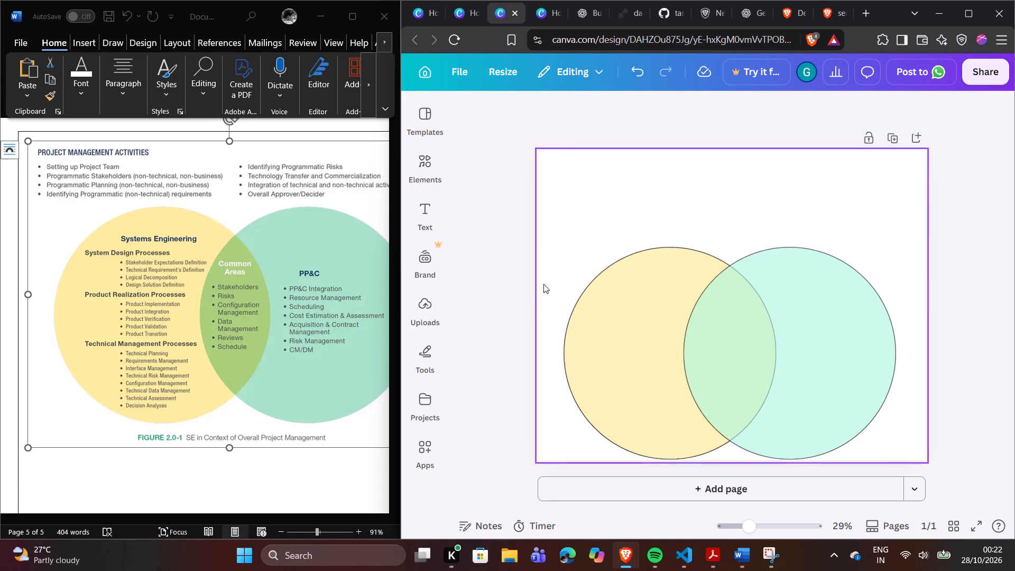
# Add a heading text over the circles reading "Systems Engineering".
pyautogui.click(422, 169)
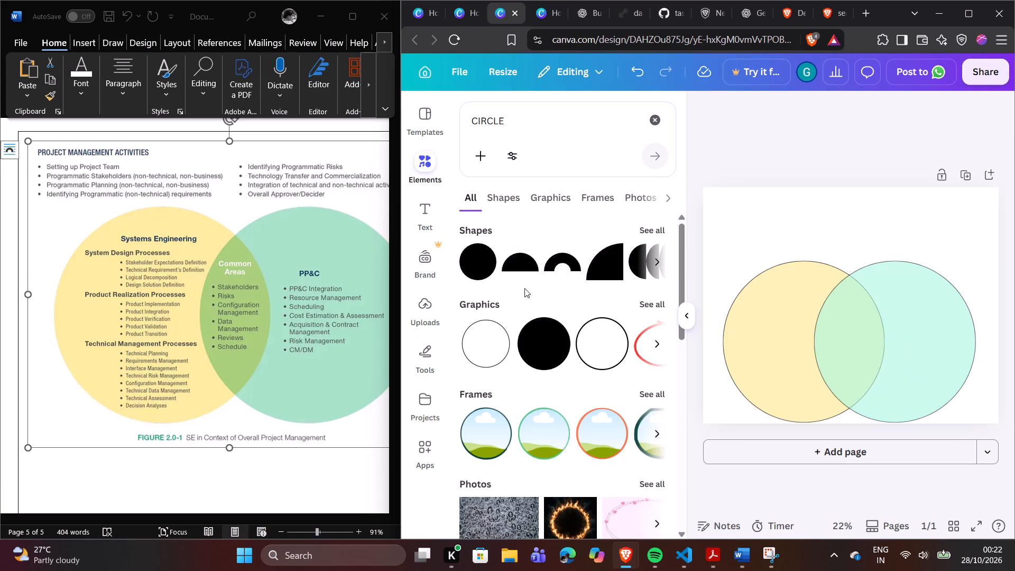
pyautogui.click(418, 202)
pyautogui.click(515, 317)
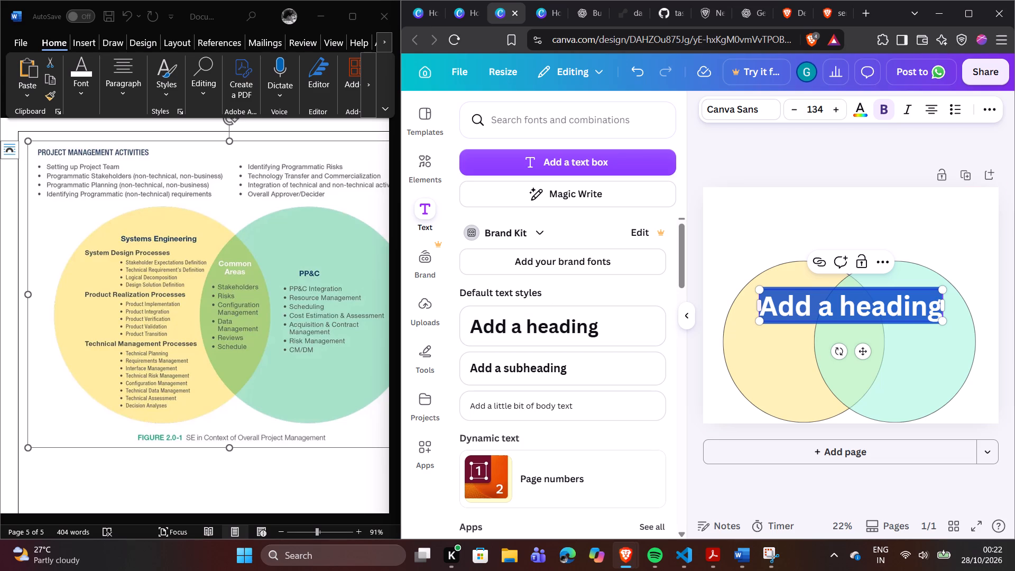
pyautogui.write('Sys')
pyautogui.write('tems')
pyautogui.press('space')
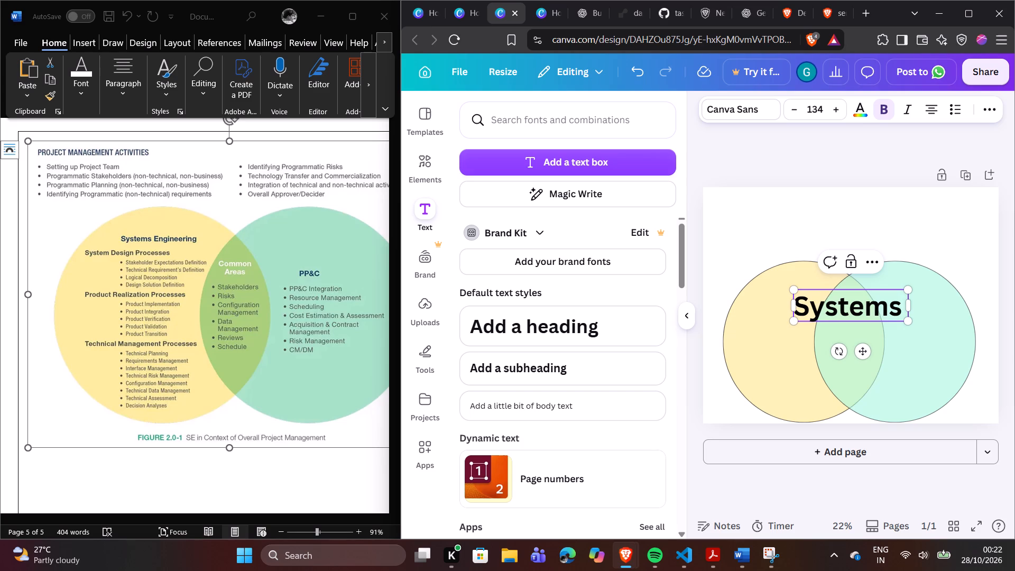
pyautogui.hotkey('shift', 'e')
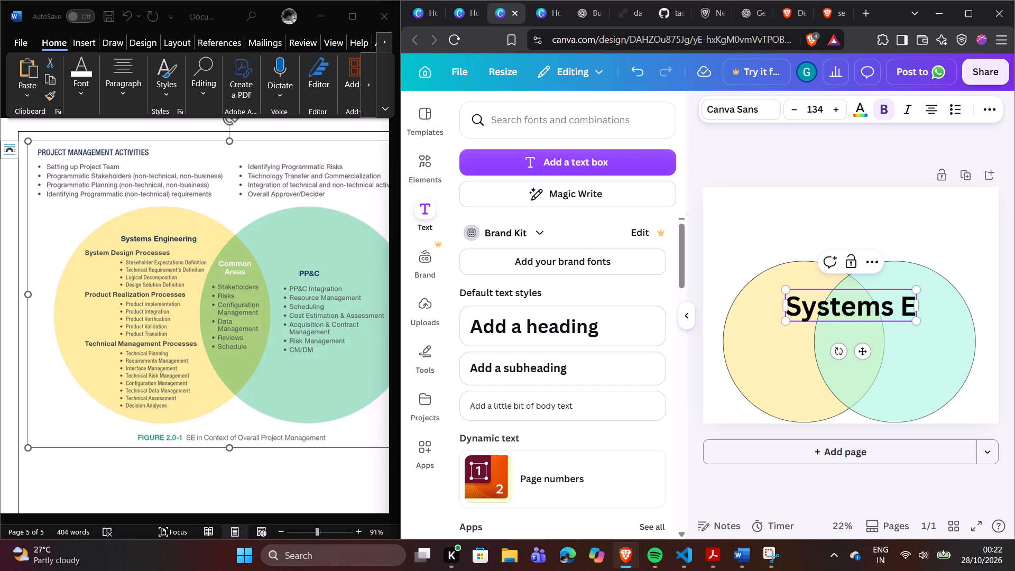
pyautogui.write('ng')
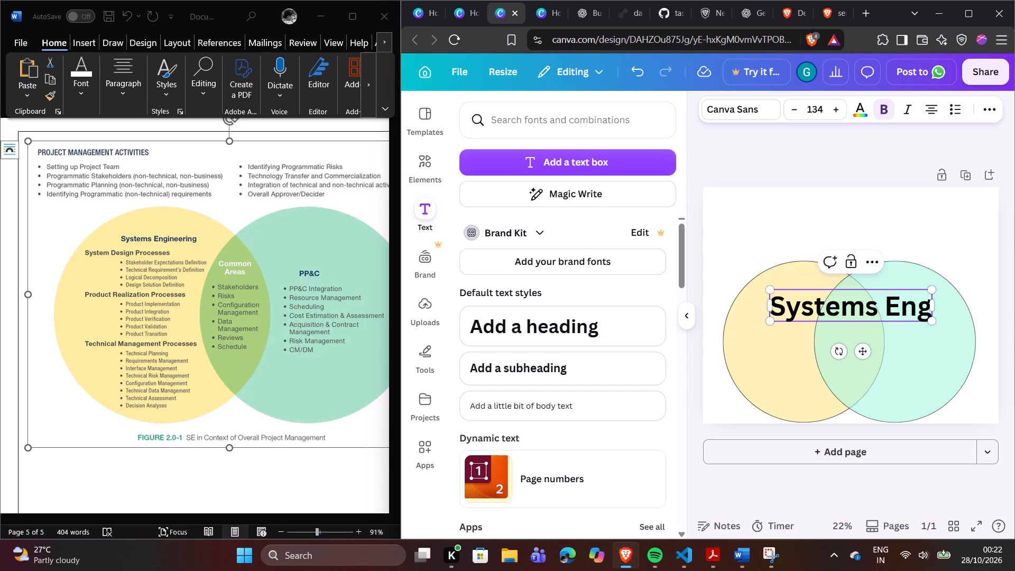
pyautogui.press('i')
pyautogui.press('n')
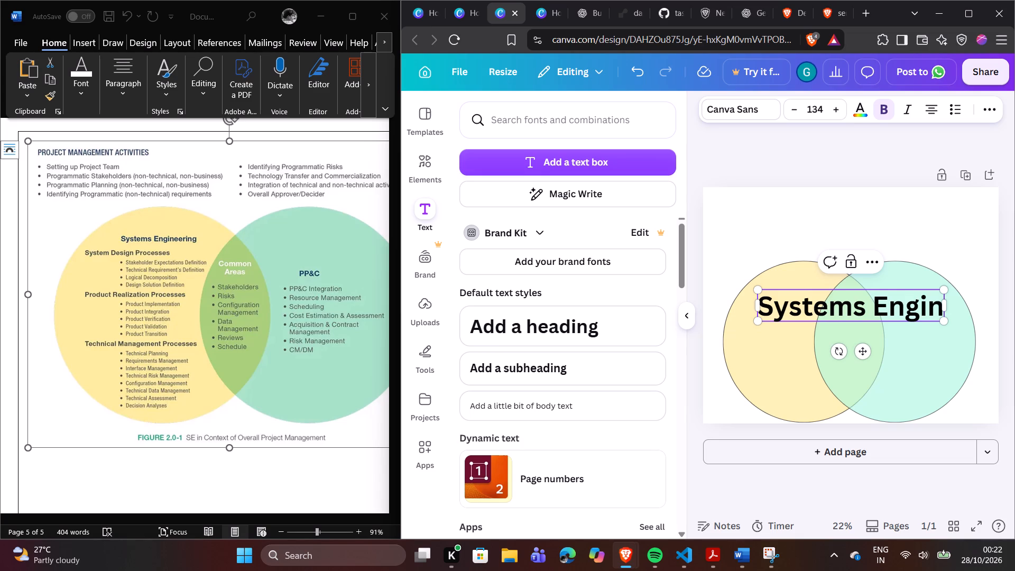
pyautogui.write('ee')
pyautogui.press('r')
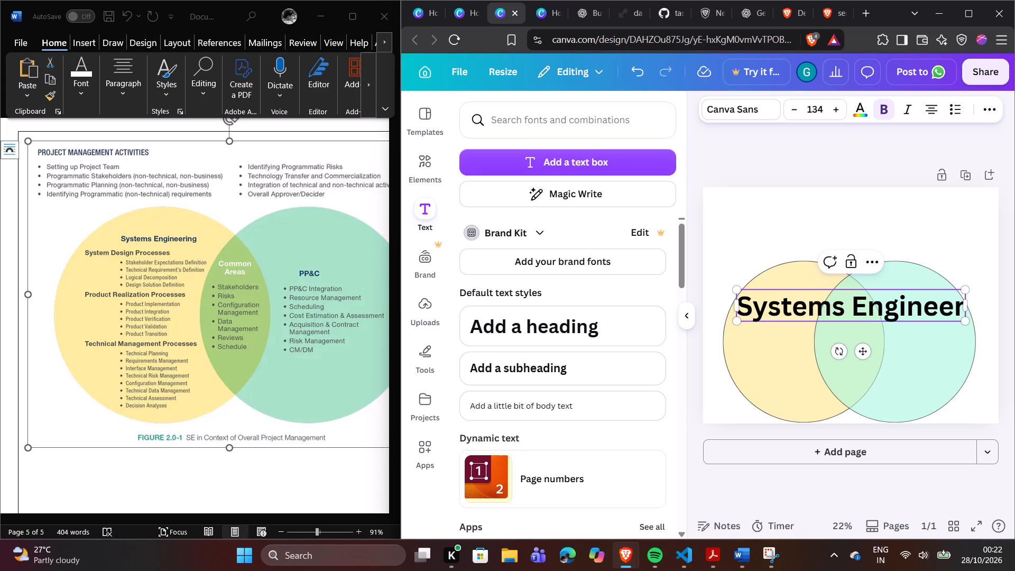
pyautogui.write('ing')
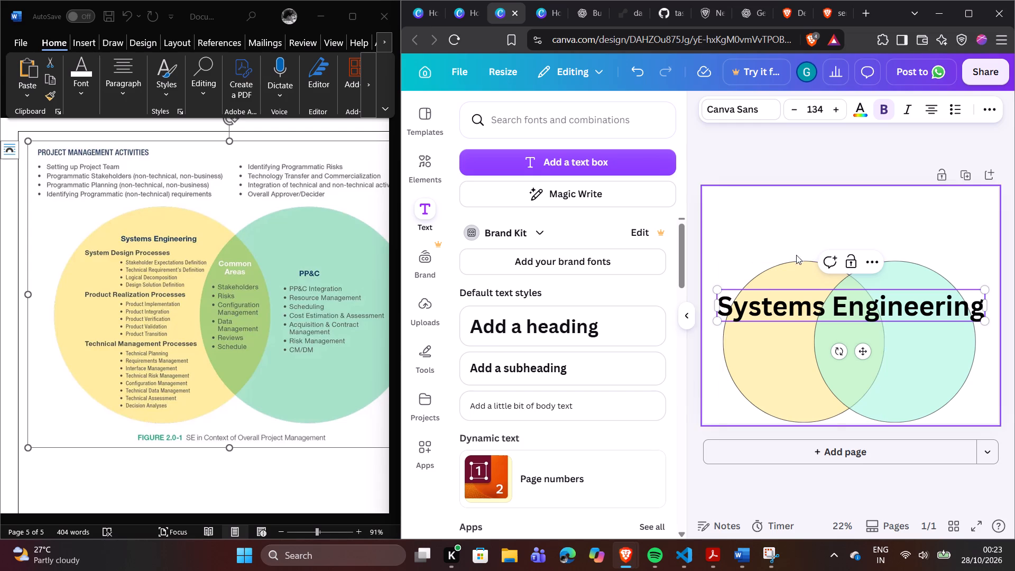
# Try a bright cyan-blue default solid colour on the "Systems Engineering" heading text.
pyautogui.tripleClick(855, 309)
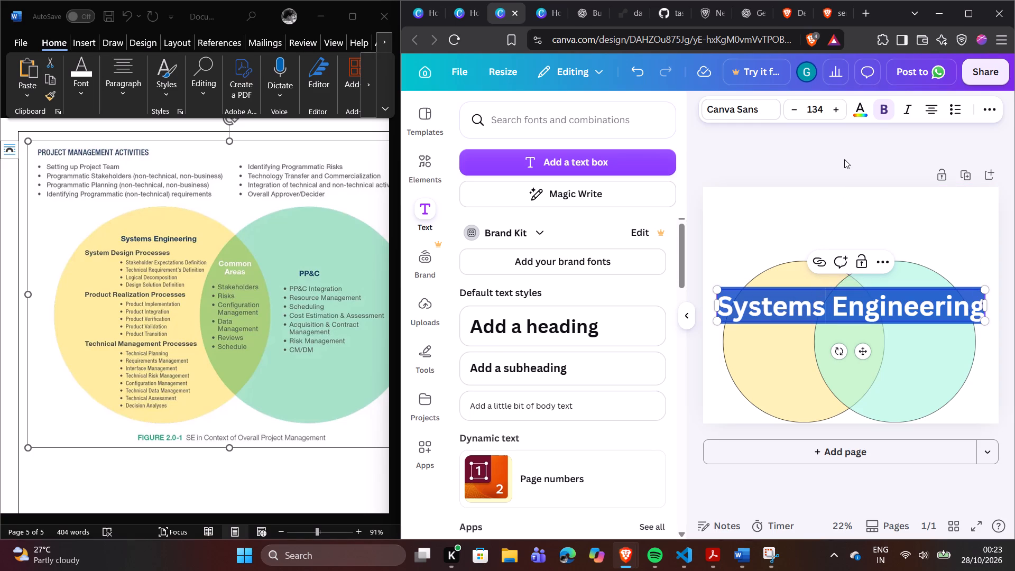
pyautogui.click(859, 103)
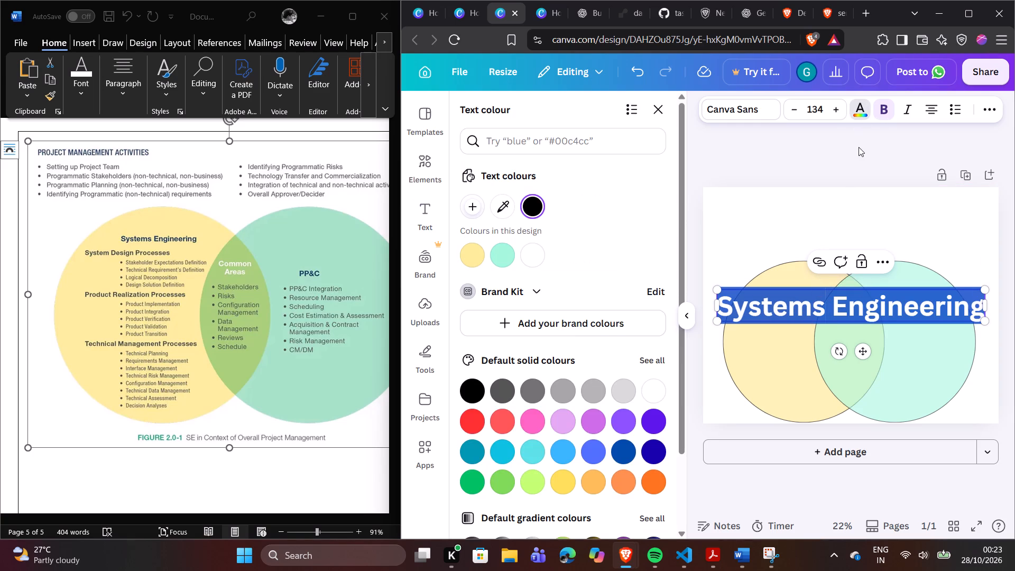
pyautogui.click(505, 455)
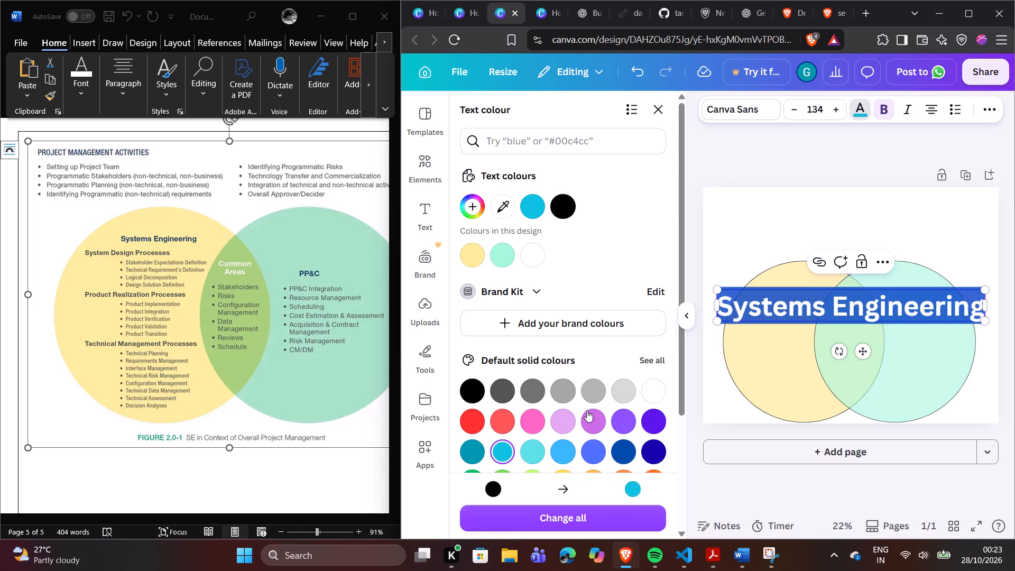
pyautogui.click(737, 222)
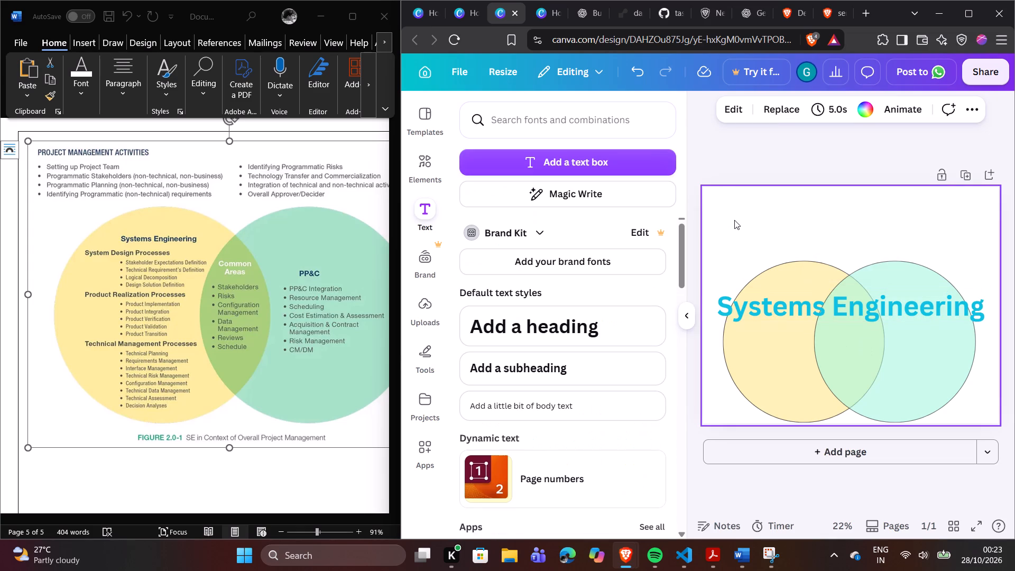
# Recolour the "Systems Engineering" heading to a deeper teal-blue from the full default solid colours, after trying #1cabb0.
pyautogui.tripleClick(756, 309)
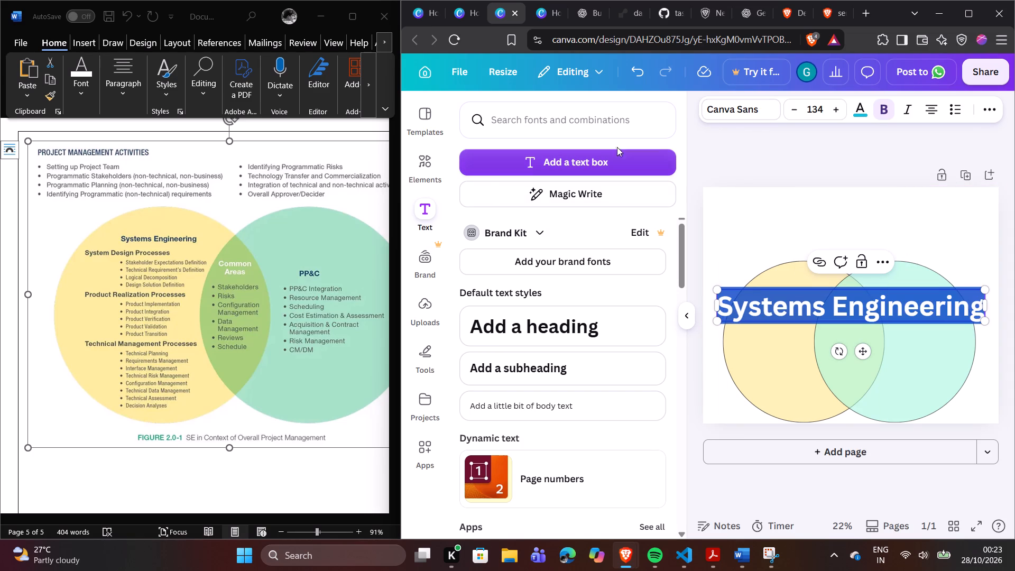
pyautogui.click(864, 110)
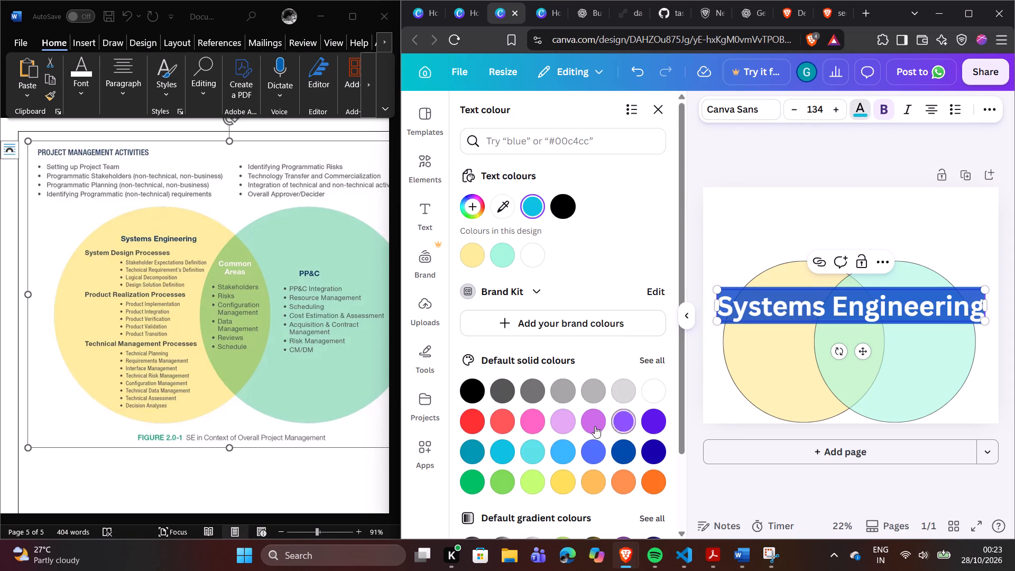
pyautogui.scroll(-1, 578, 428)
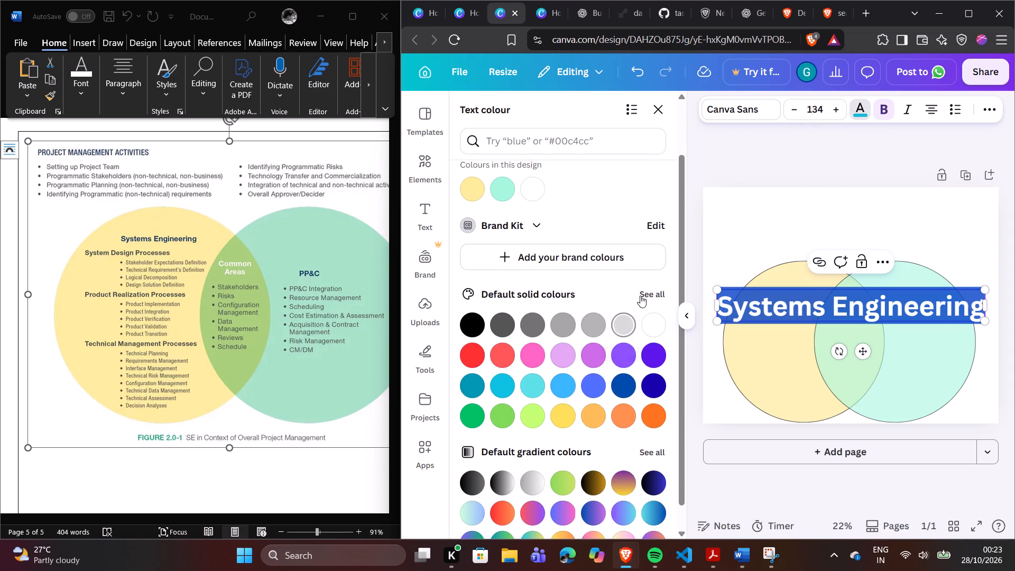
pyautogui.click(649, 288)
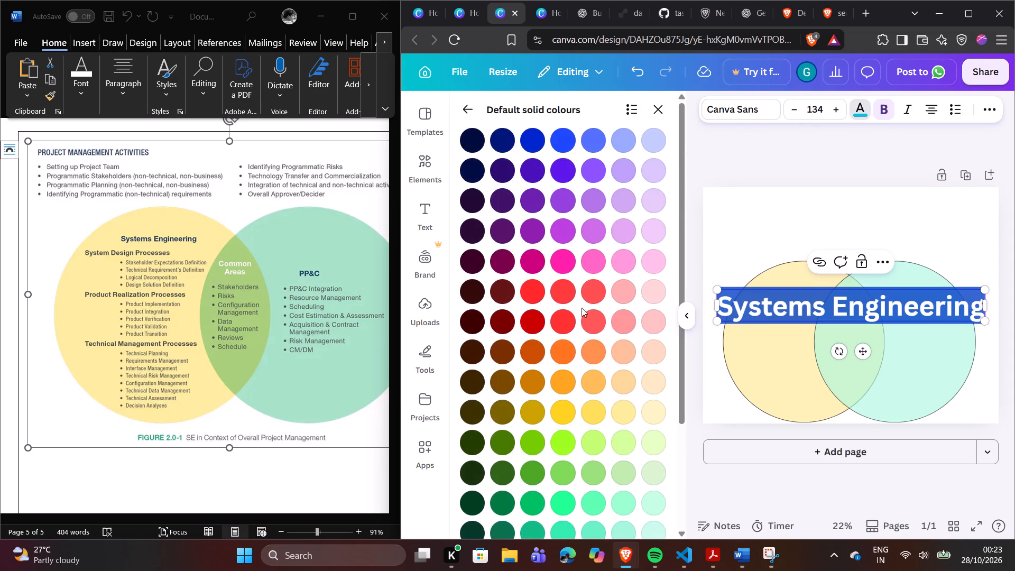
pyautogui.scroll(-1, 585, 297)
pyautogui.scroll(-1, 587, 340)
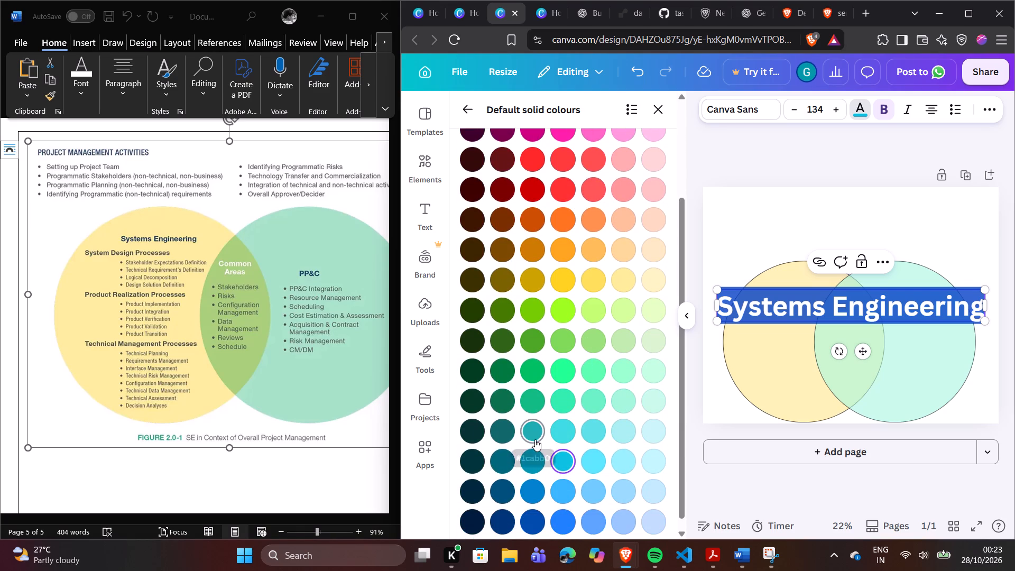
pyautogui.click(534, 436)
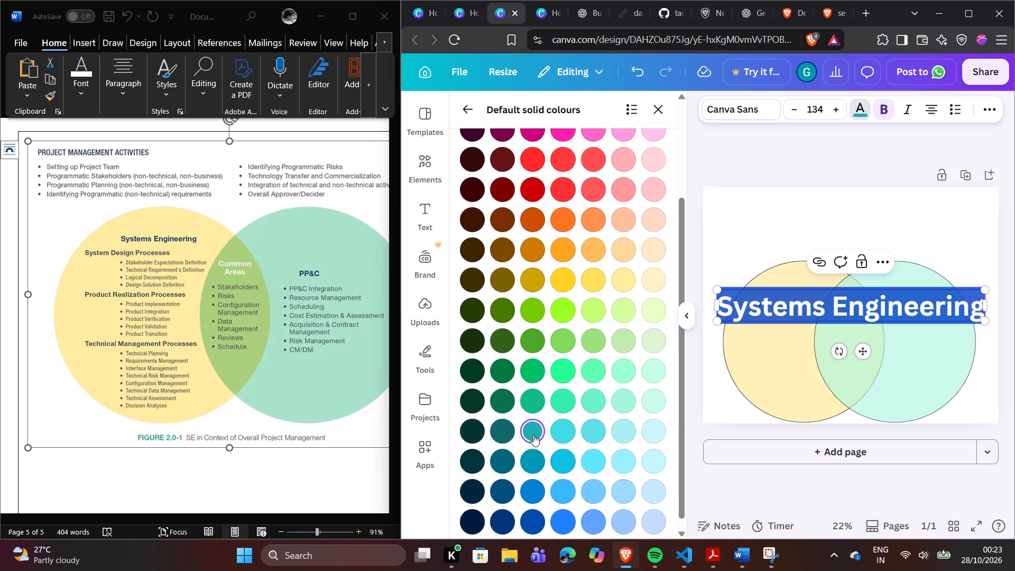
pyautogui.click(529, 452)
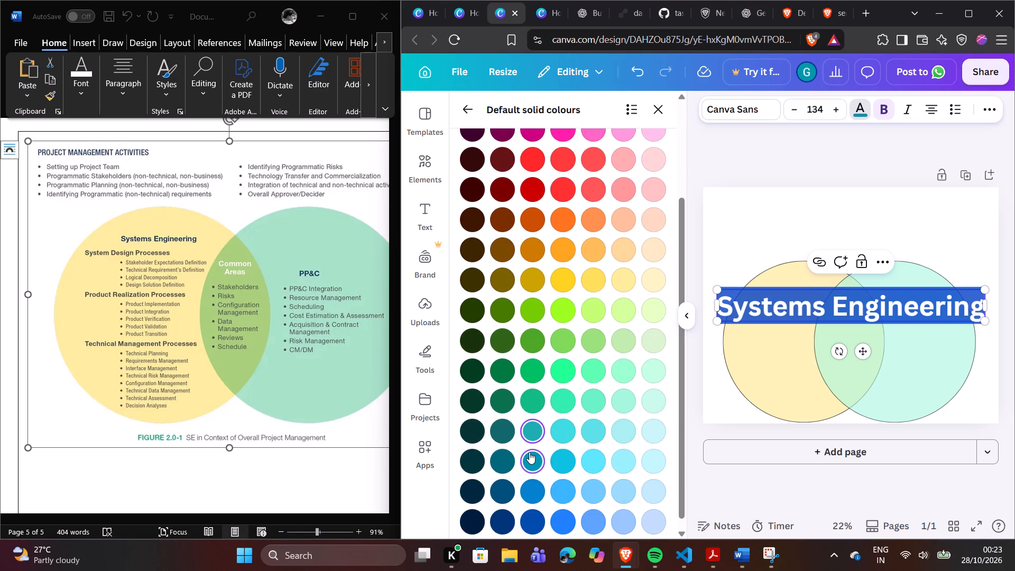
pyautogui.click(529, 452)
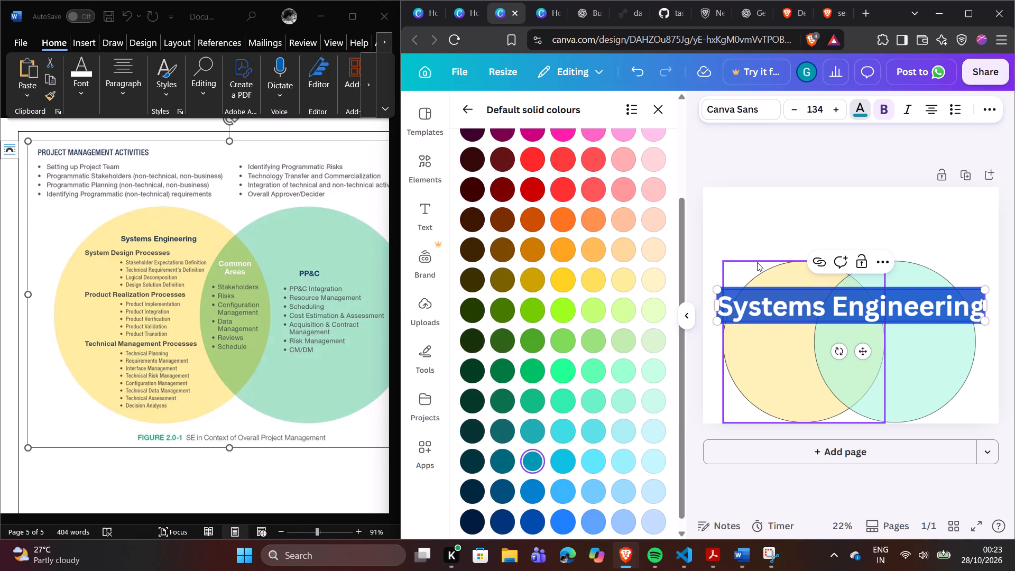
pyautogui.click(757, 262)
# Recolour the "Systems Engineering" heading text to a darker teal from the full set of default solid colours.
pyautogui.click(768, 306)
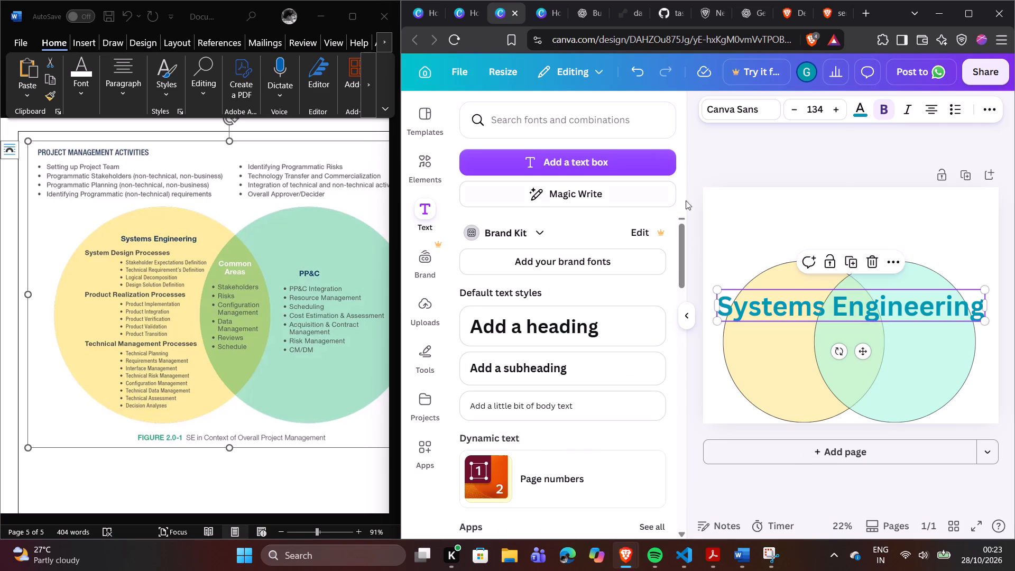
pyautogui.tripleClick(772, 310)
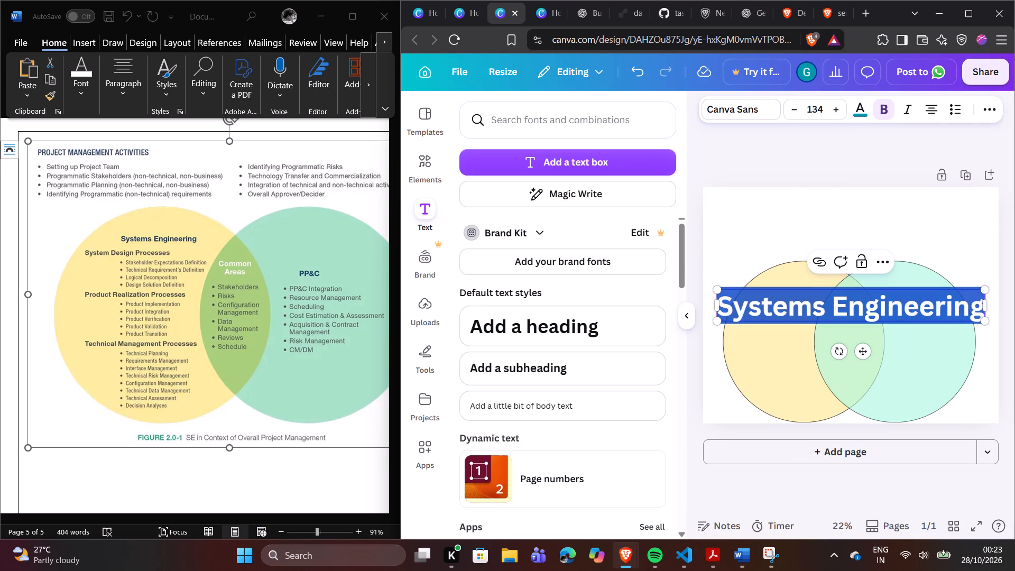
pyautogui.click(861, 113)
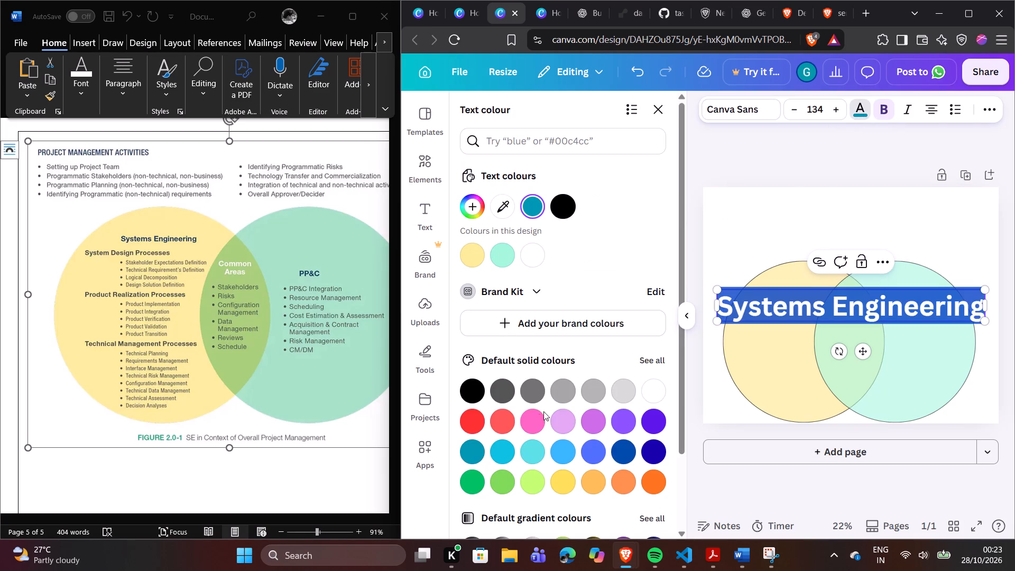
pyautogui.scroll(-2, 538, 414)
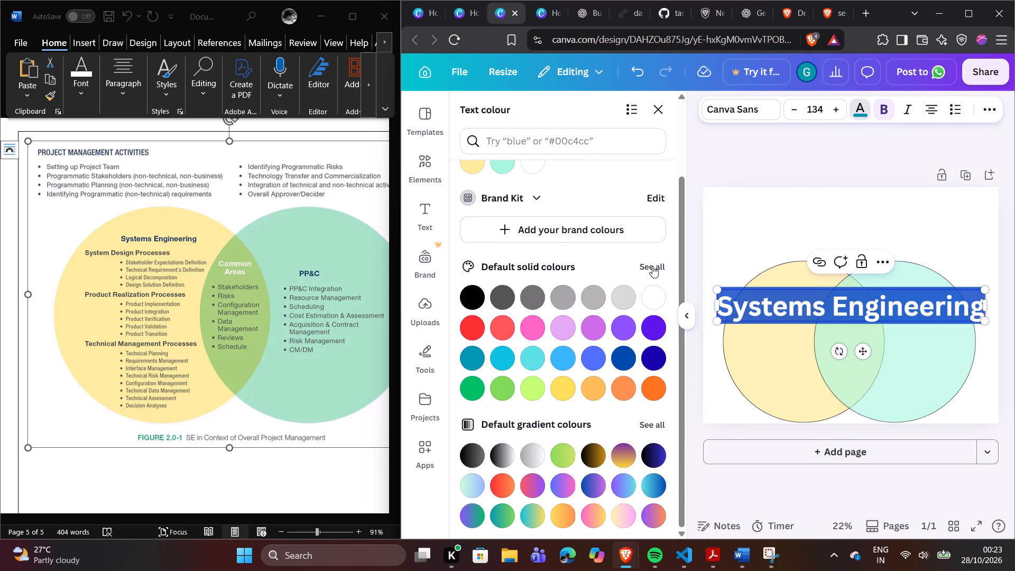
pyautogui.click(652, 266)
pyautogui.scroll(-4, 567, 354)
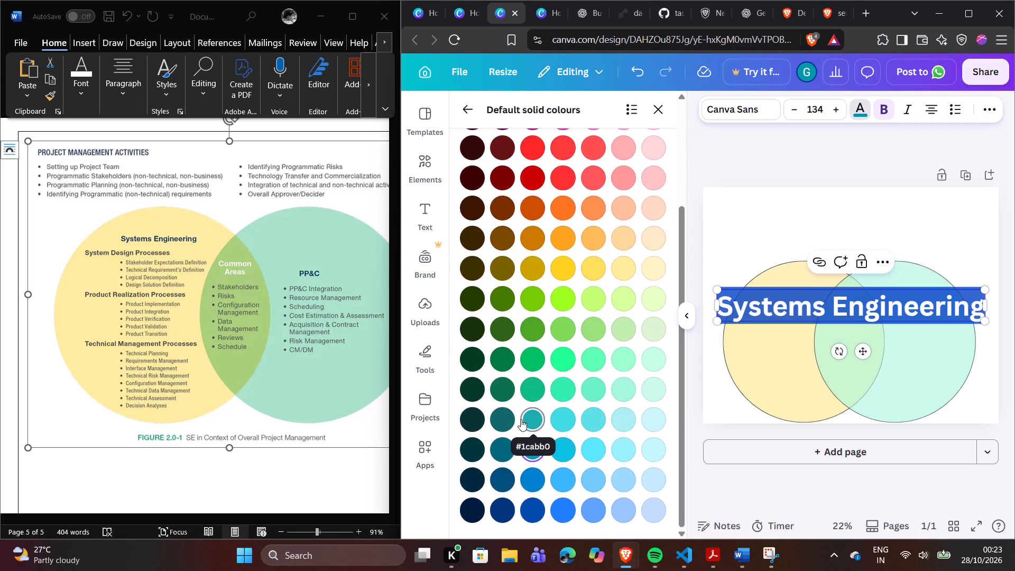
pyautogui.click(503, 443)
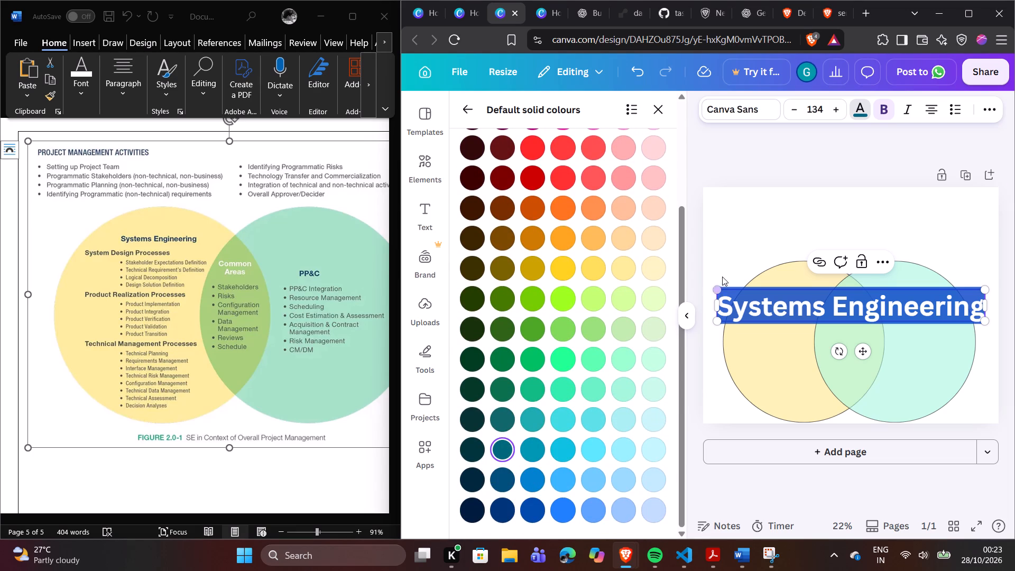
pyautogui.click(754, 255)
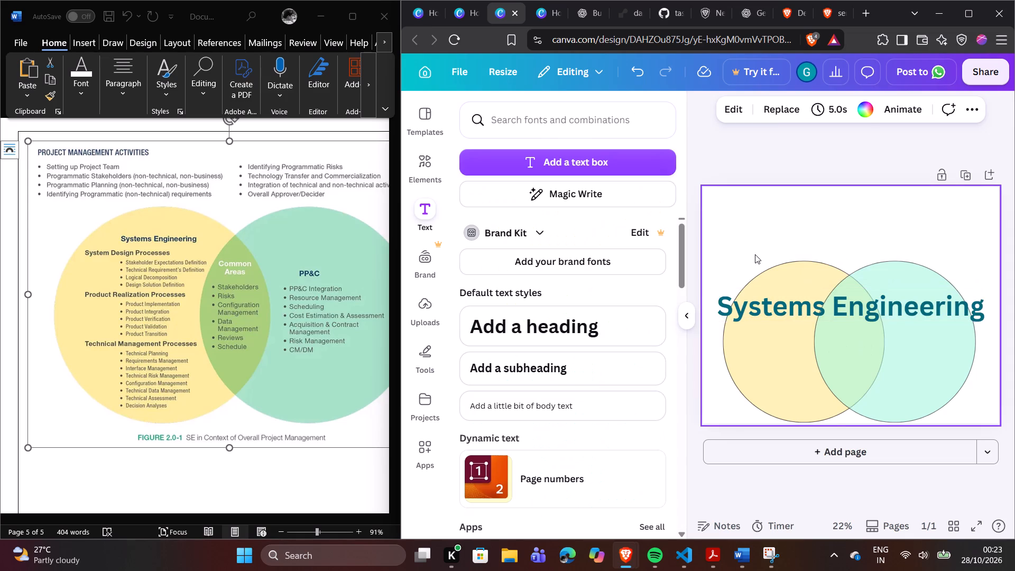
# Shrink the "Systems Engineering" heading to a font size of about 48.5 and move it into the upper part of the yellow circle.
pyautogui.click(780, 296)
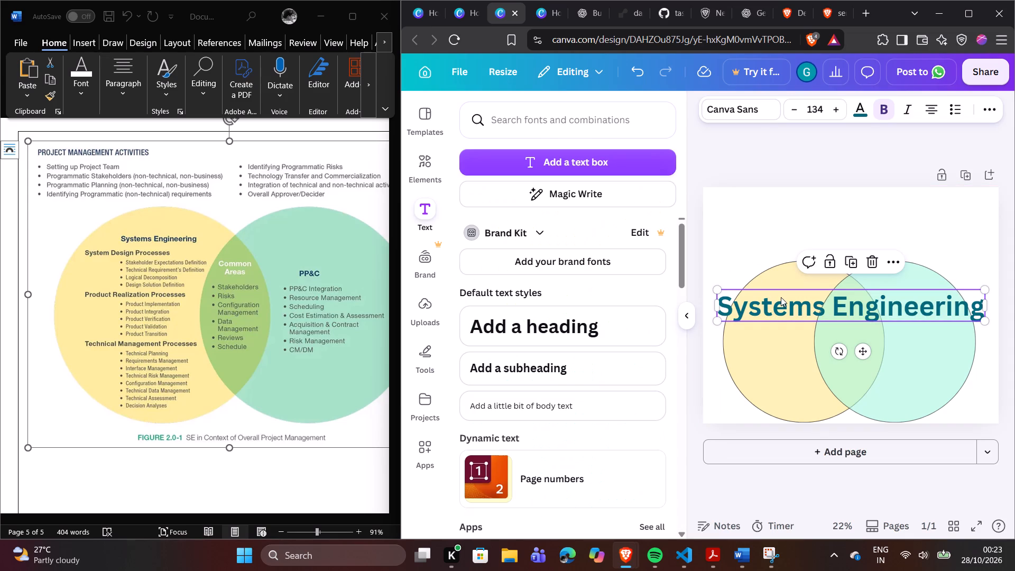
pyautogui.moveTo(993, 285); pyautogui.dragTo(888, 318)
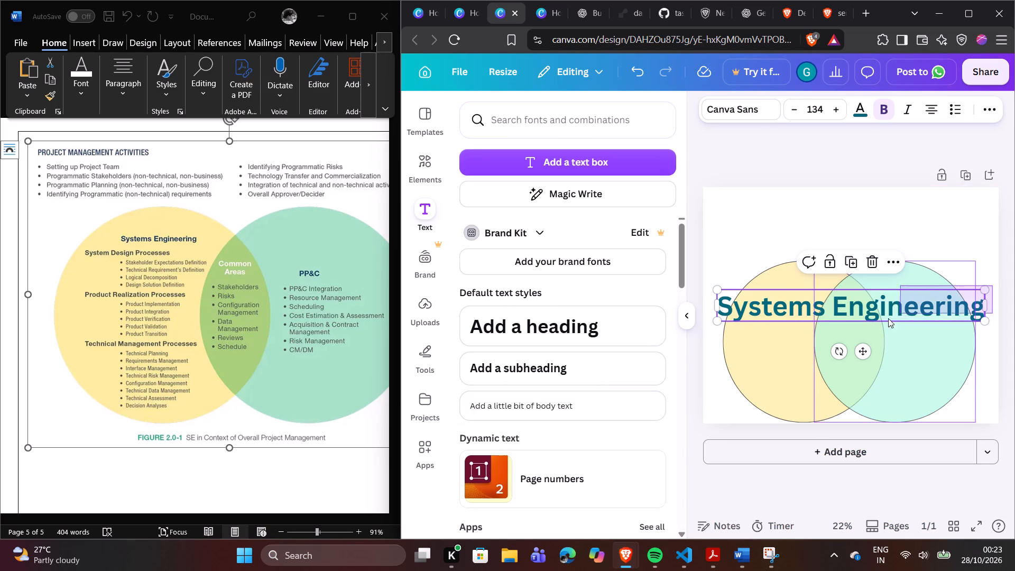
pyautogui.moveTo(888, 318); pyautogui.dragTo(857, 328)
pyautogui.click(940, 215)
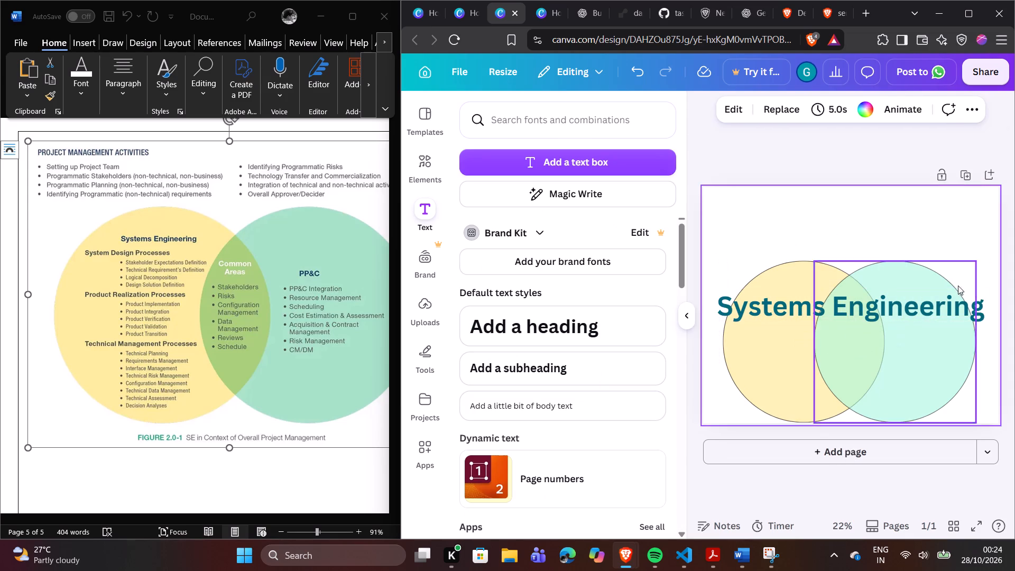
pyautogui.click(955, 299)
pyautogui.moveTo(983, 287); pyautogui.dragTo(827, 320)
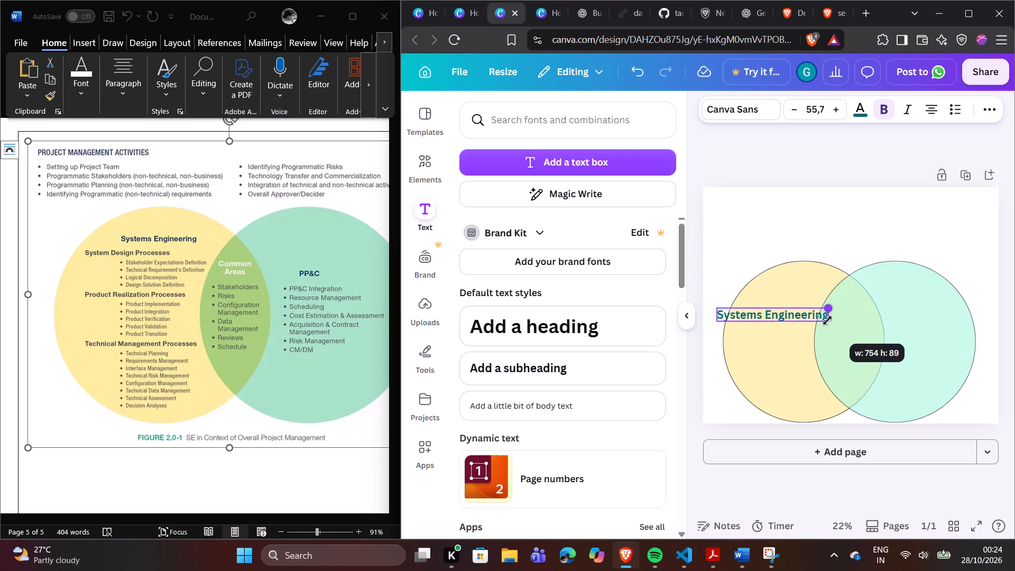
pyautogui.moveTo(827, 320); pyautogui.dragTo(811, 318)
pyautogui.click(849, 231)
pyautogui.moveTo(771, 310); pyautogui.dragTo(780, 299)
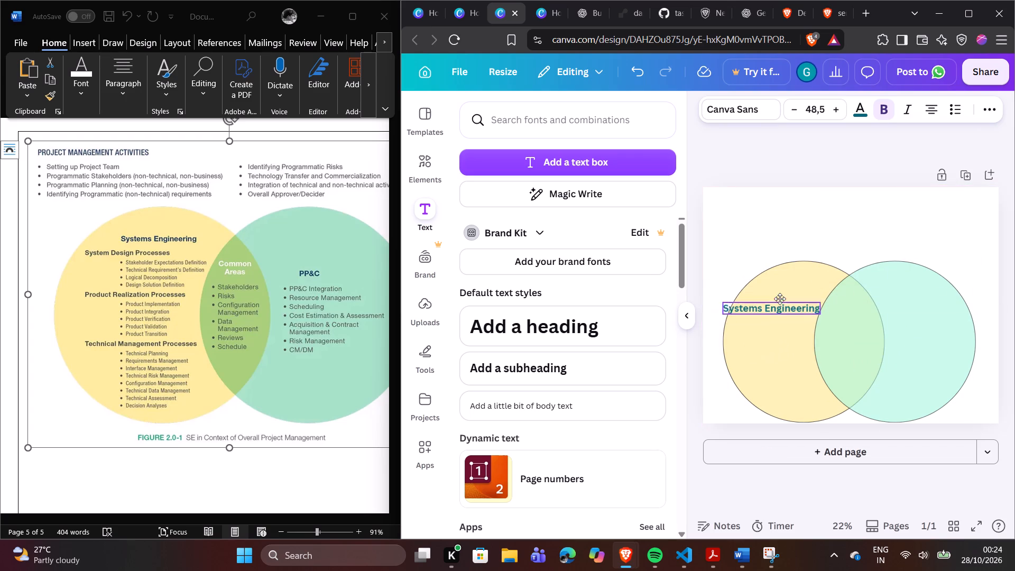
pyautogui.moveTo(780, 299); pyautogui.dragTo(786, 285)
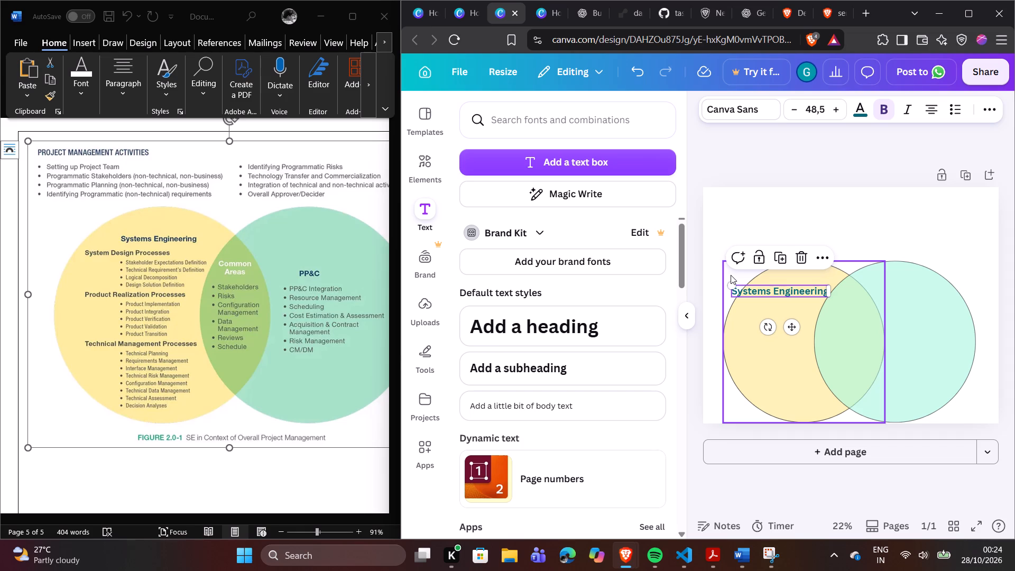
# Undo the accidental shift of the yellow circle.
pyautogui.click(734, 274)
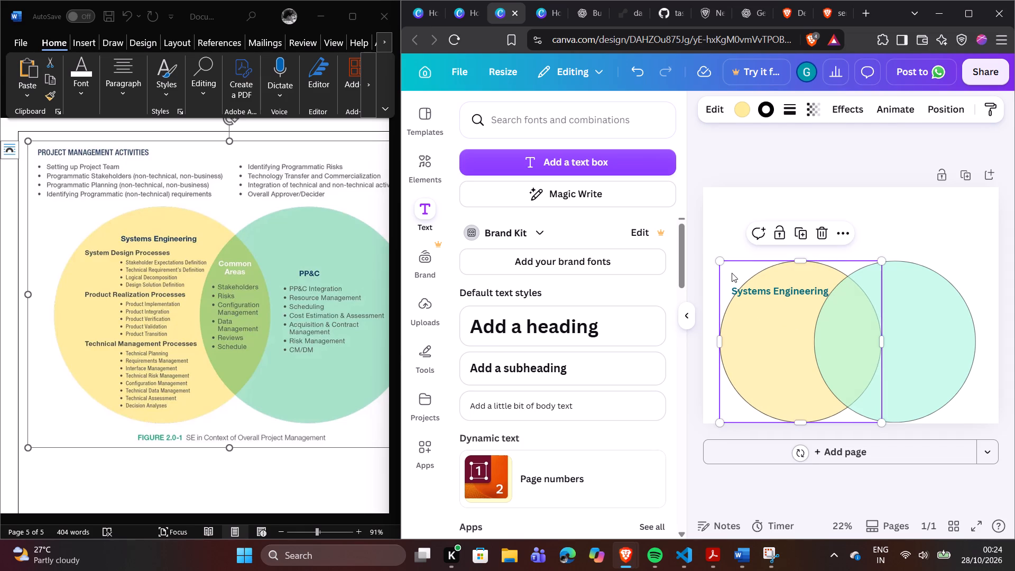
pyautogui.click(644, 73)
# Shrink the "Systems Engineering" heading further to about 39.2 and fine-tune its position near the top of the yellow circle.
pyautogui.click(762, 297)
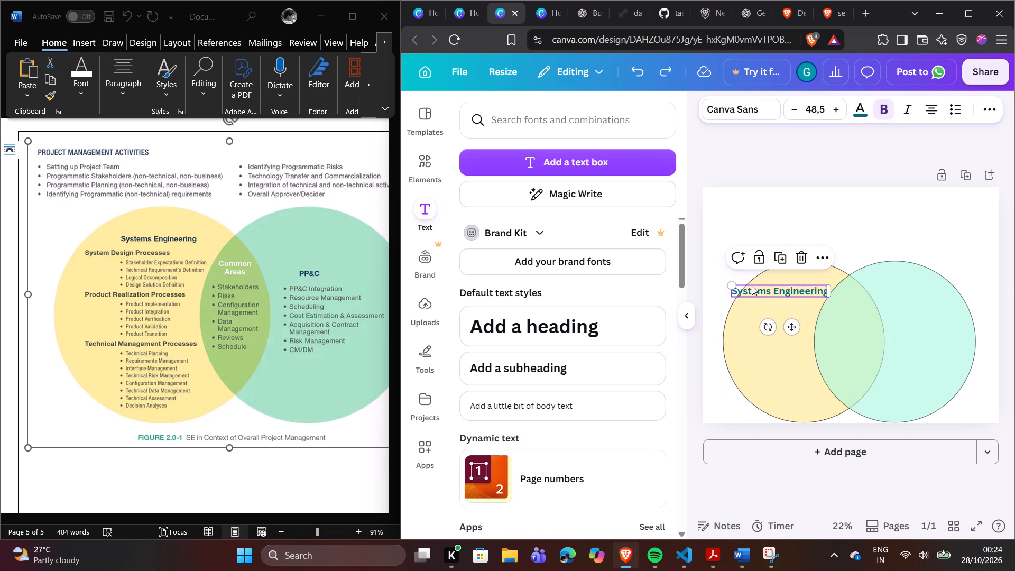
pyautogui.moveTo(729, 283); pyautogui.dragTo(747, 292)
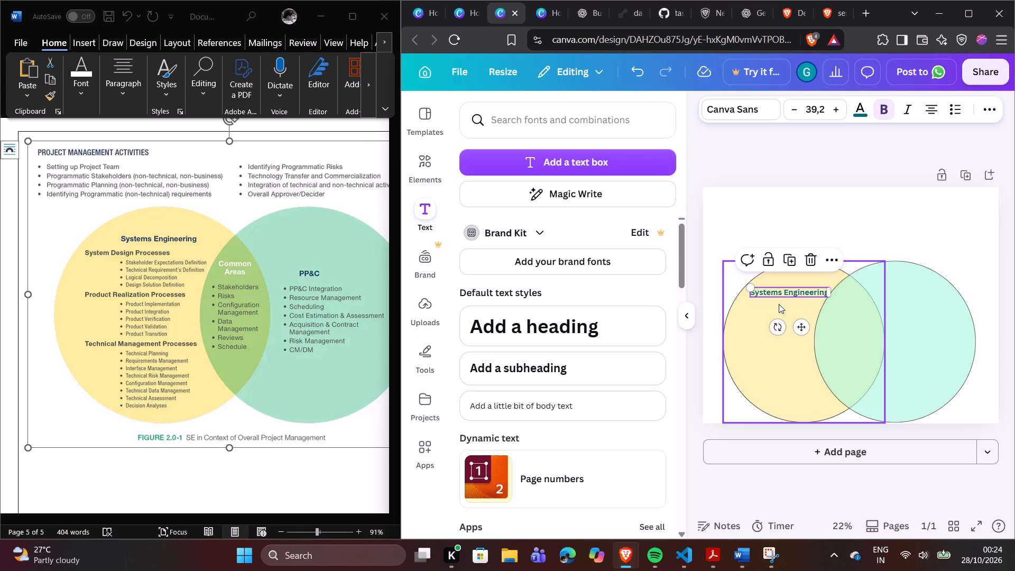
pyautogui.click(839, 217)
pyautogui.moveTo(810, 292); pyautogui.dragTo(808, 294)
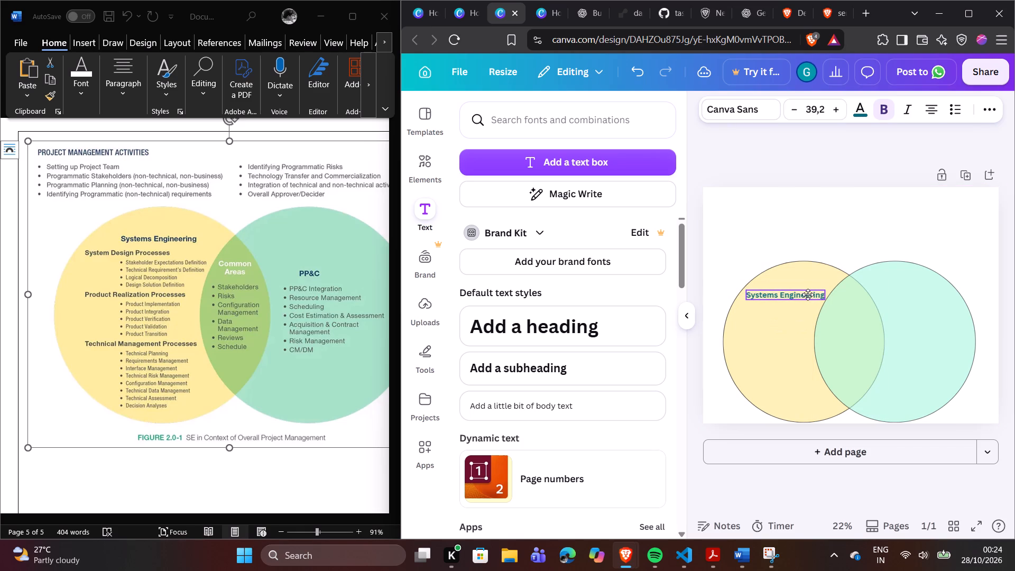
pyautogui.moveTo(808, 294); pyautogui.dragTo(804, 297)
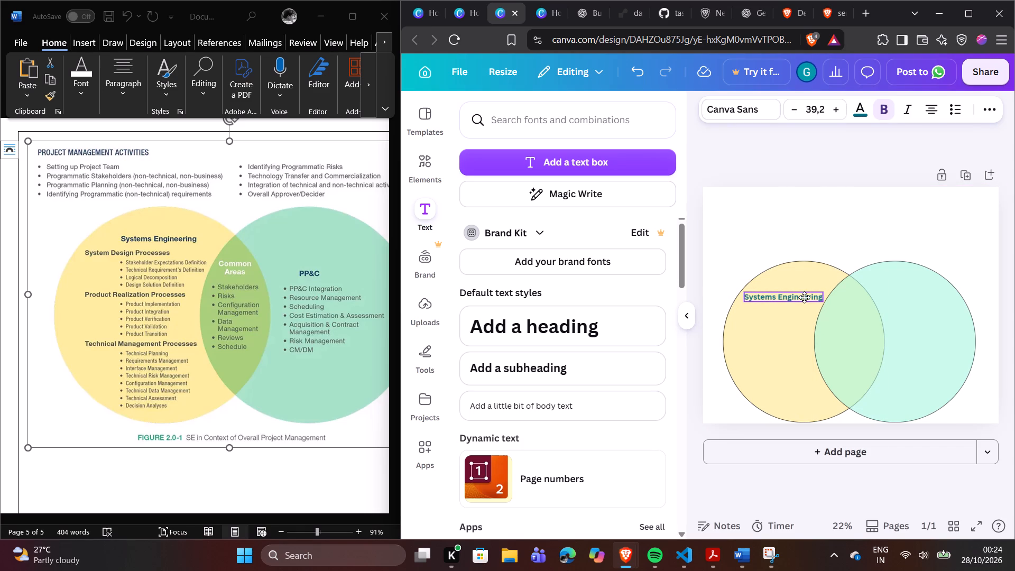
pyautogui.moveTo(804, 297); pyautogui.dragTo(801, 296)
pyautogui.click(793, 296)
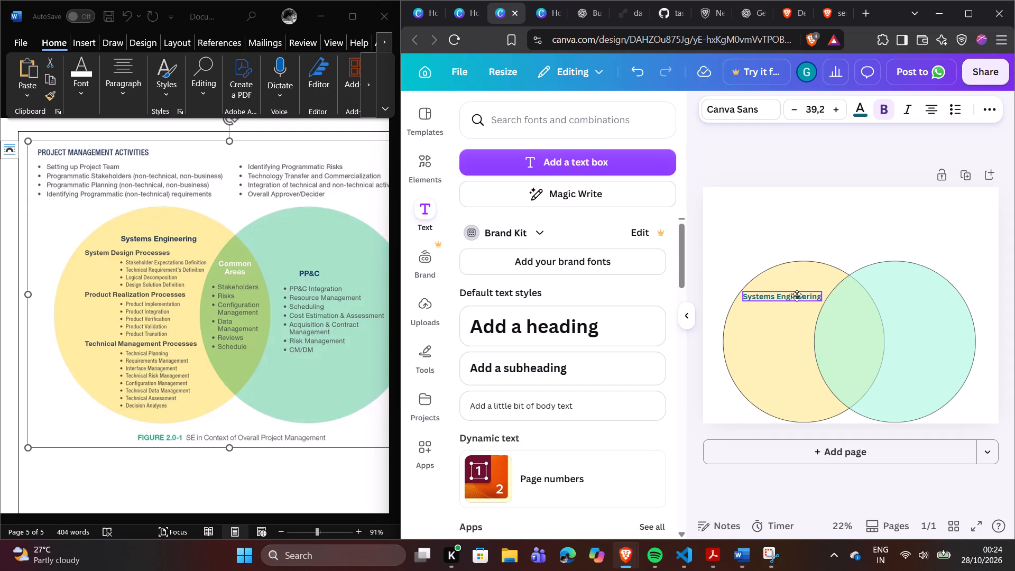
pyautogui.click(752, 226)
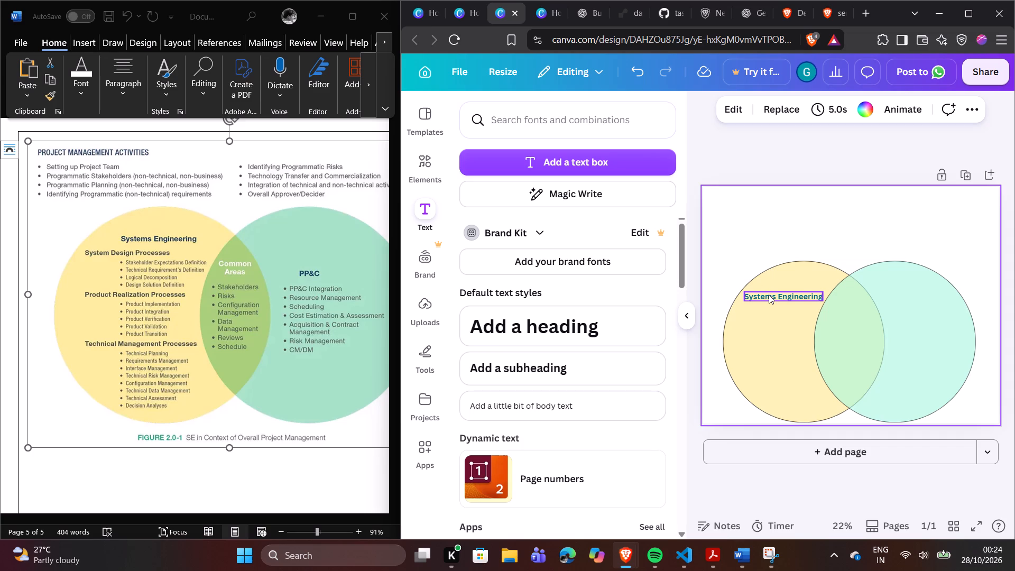
pyautogui.moveTo(769, 294); pyautogui.dragTo(772, 290)
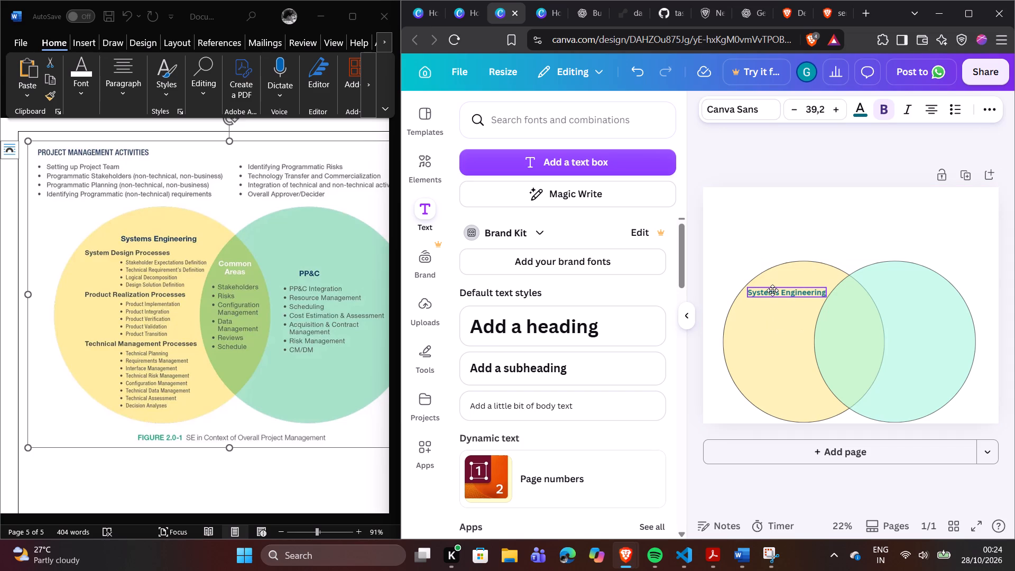
pyautogui.moveTo(772, 290); pyautogui.dragTo(771, 290)
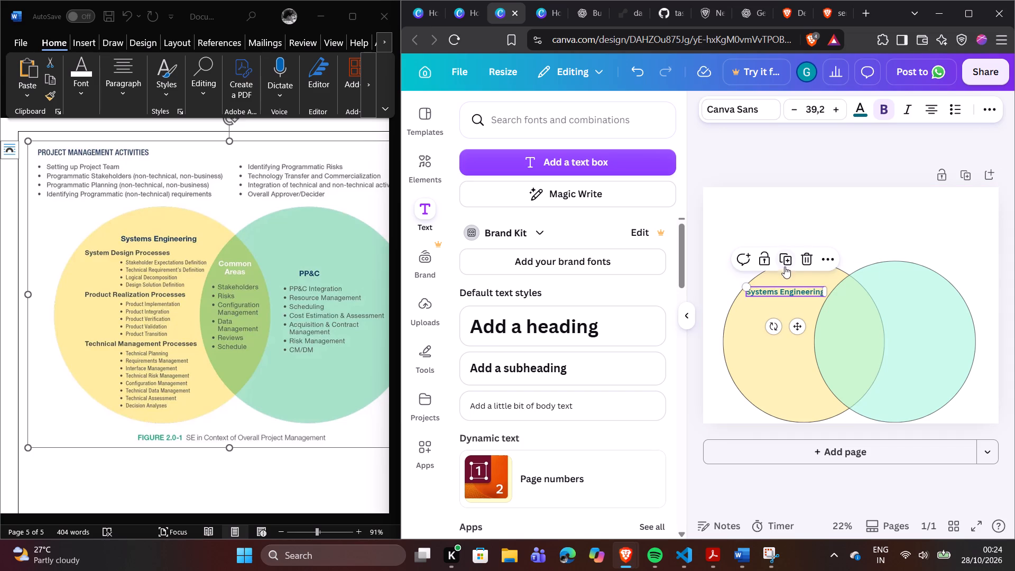
# Duplicate the "Systems Engineering" heading and place the copy just below and slightly left of the original.
pyautogui.click(785, 264)
pyautogui.moveTo(787, 296); pyautogui.dragTo(776, 309)
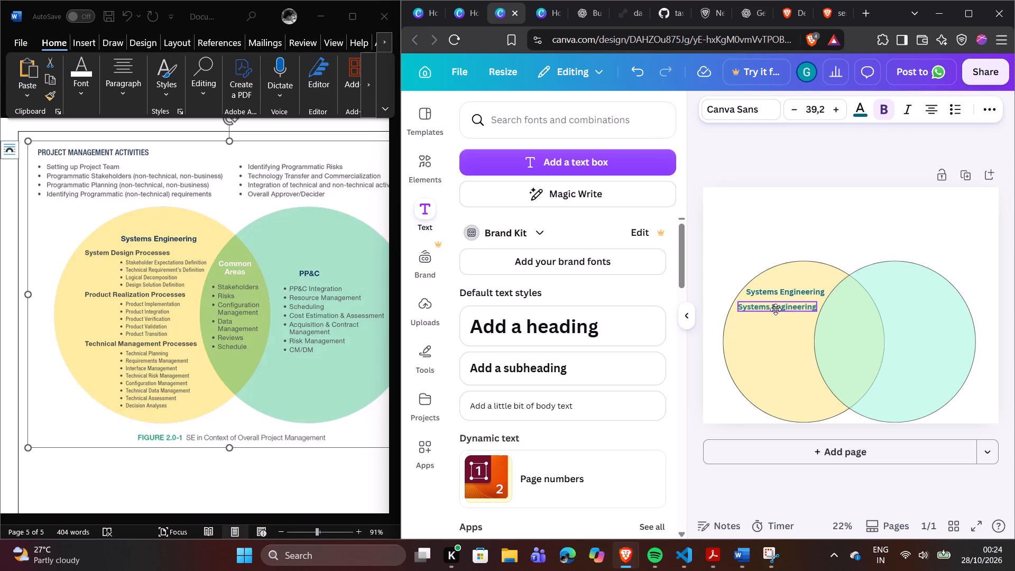
pyautogui.moveTo(776, 309); pyautogui.dragTo(775, 309)
# Replace the text of the duplicated heading in the yellow circle with "System Design Processes".
pyautogui.click(775, 309)
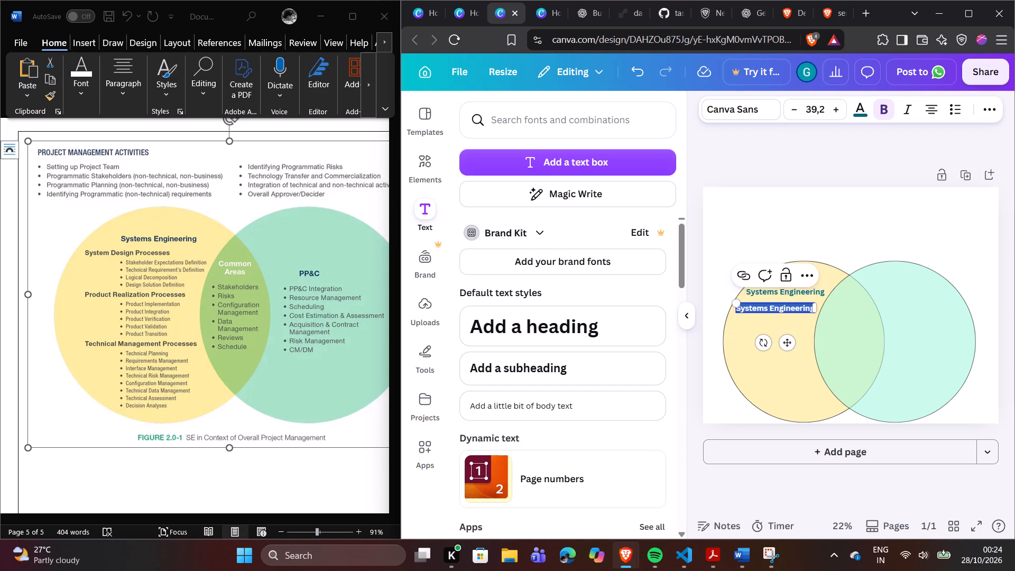
pyautogui.click(775, 309)
pyautogui.moveTo(768, 305); pyautogui.dragTo(777, 305)
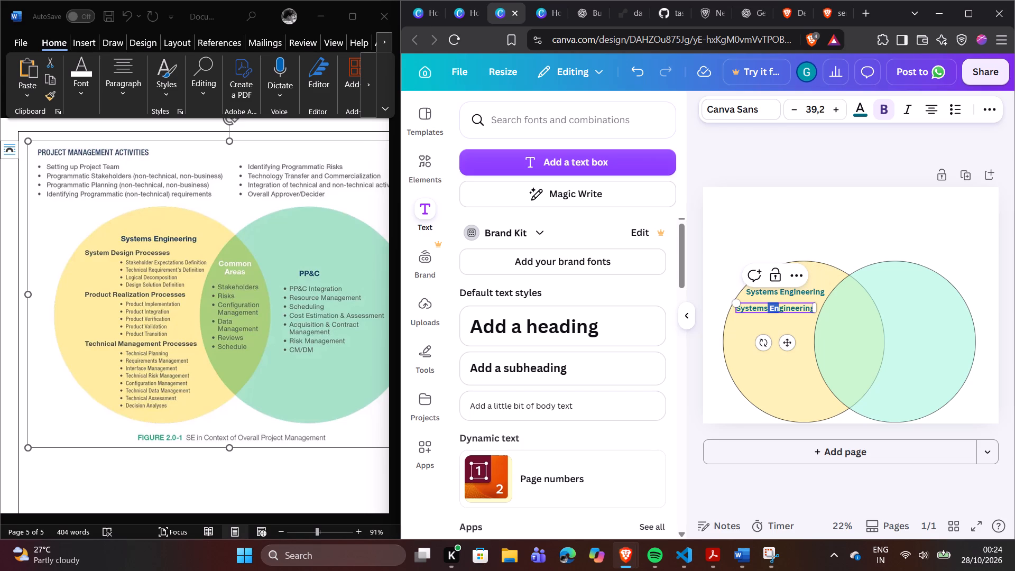
pyautogui.moveTo(777, 305); pyautogui.dragTo(810, 310)
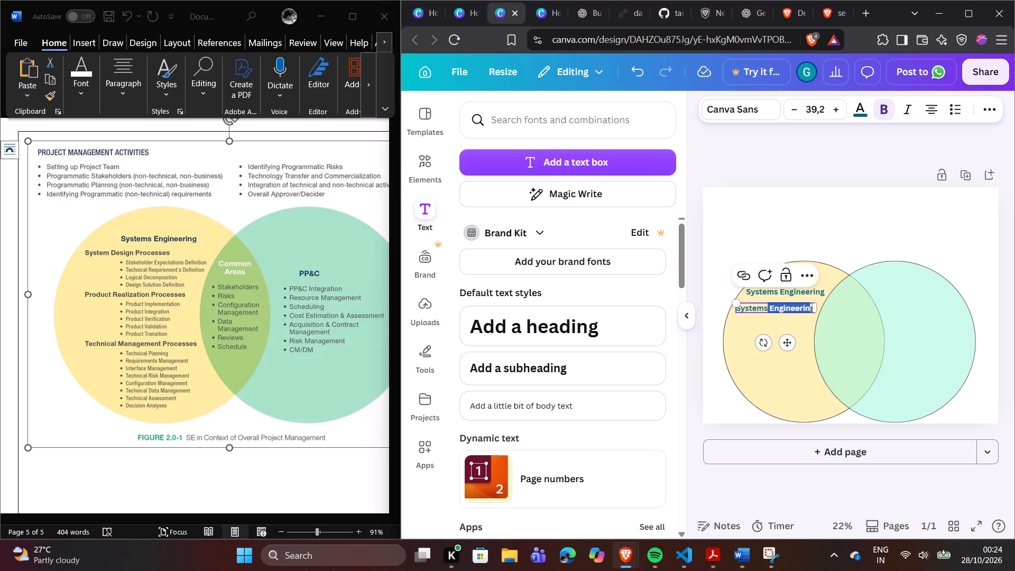
pyautogui.hotkey('shift', 'd')
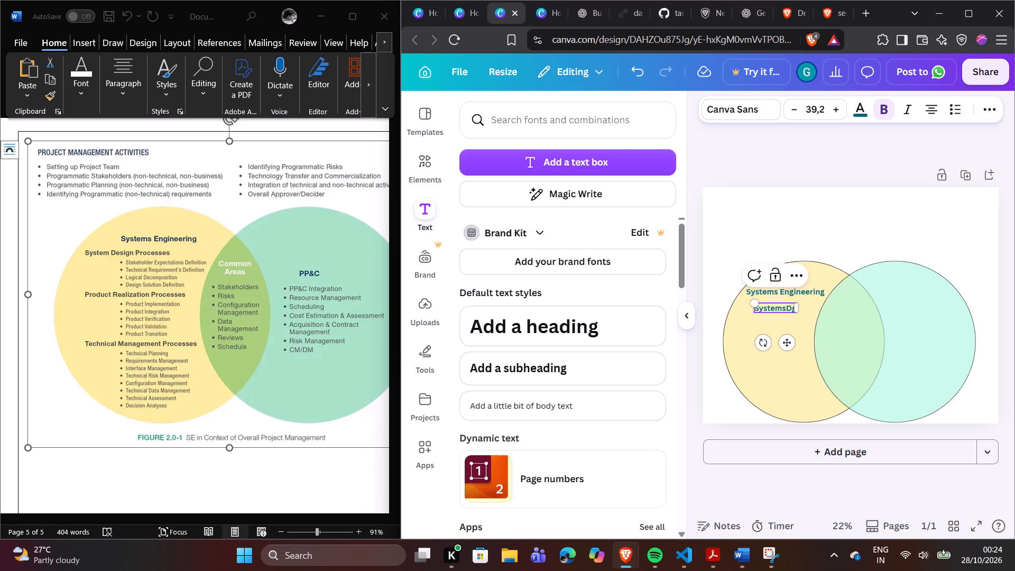
pyautogui.press('BackSpace')
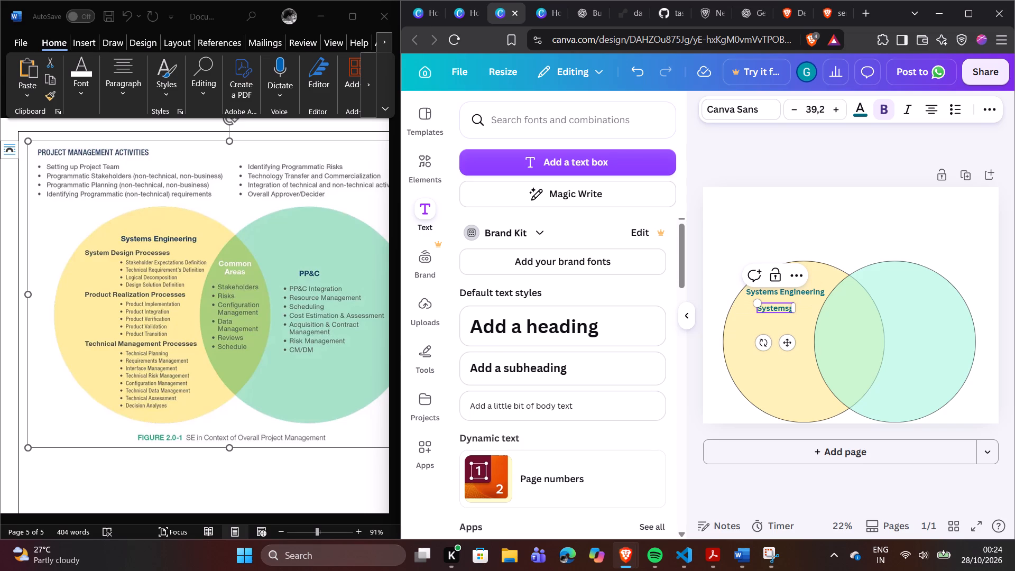
pyautogui.press('BackSpace')
pyautogui.press('BackSpace')
pyautogui.press('BackSpace')
pyautogui.press('BackSpace')
pyautogui.press('BackSpace')
pyautogui.press('BackSpace')
pyautogui.press('BackSpace')
pyautogui.press('BackSpace')
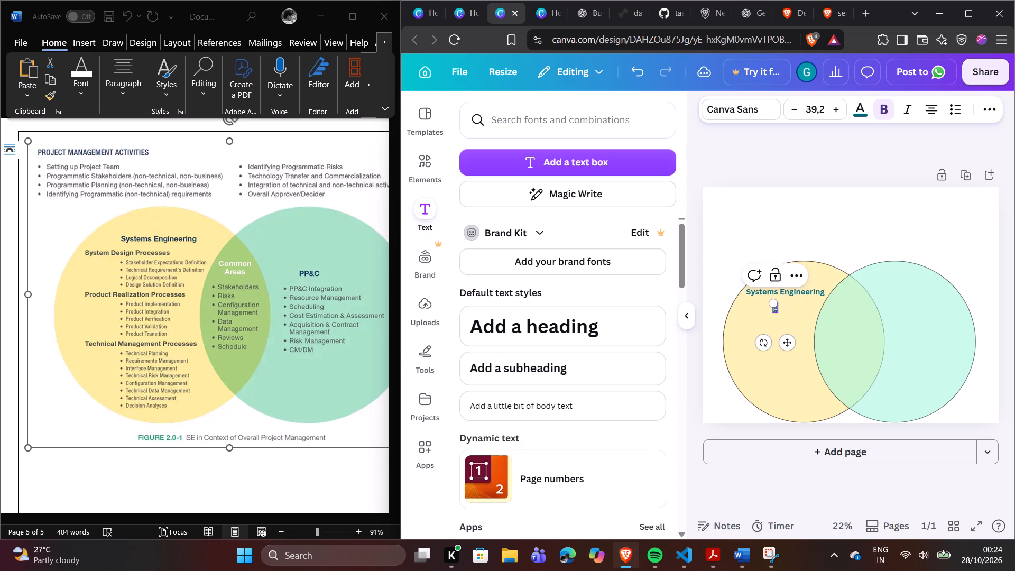
pyautogui.press('Right')
pyautogui.press('BackSpace')
pyautogui.write('Sys')
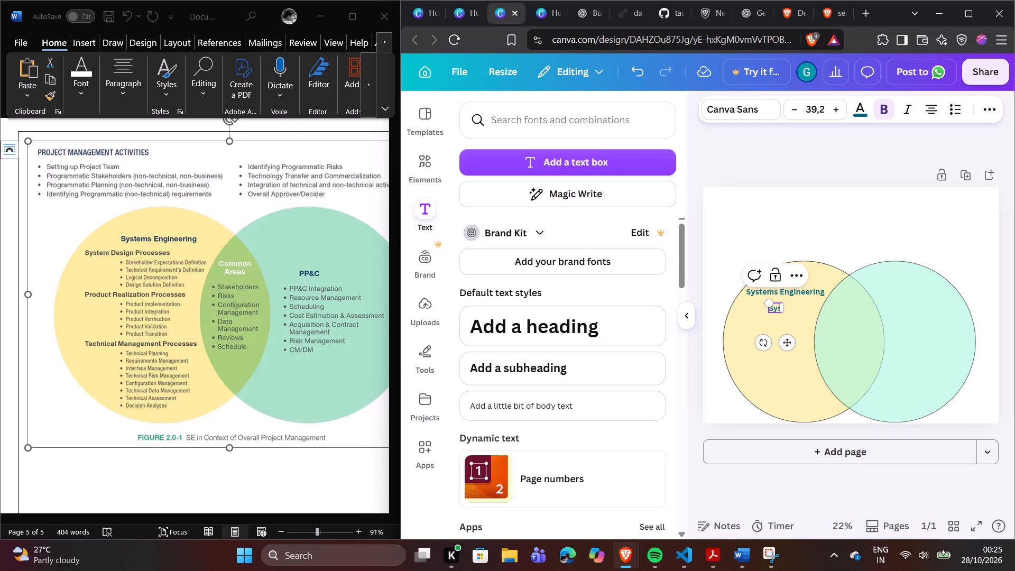
pyautogui.write('tem')
pyautogui.press('space')
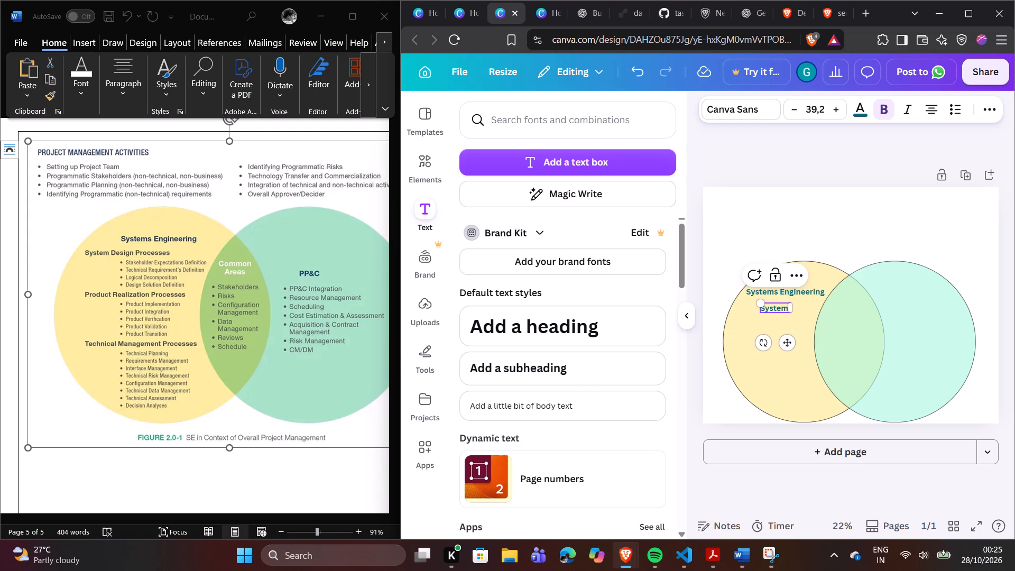
pyautogui.write('De')
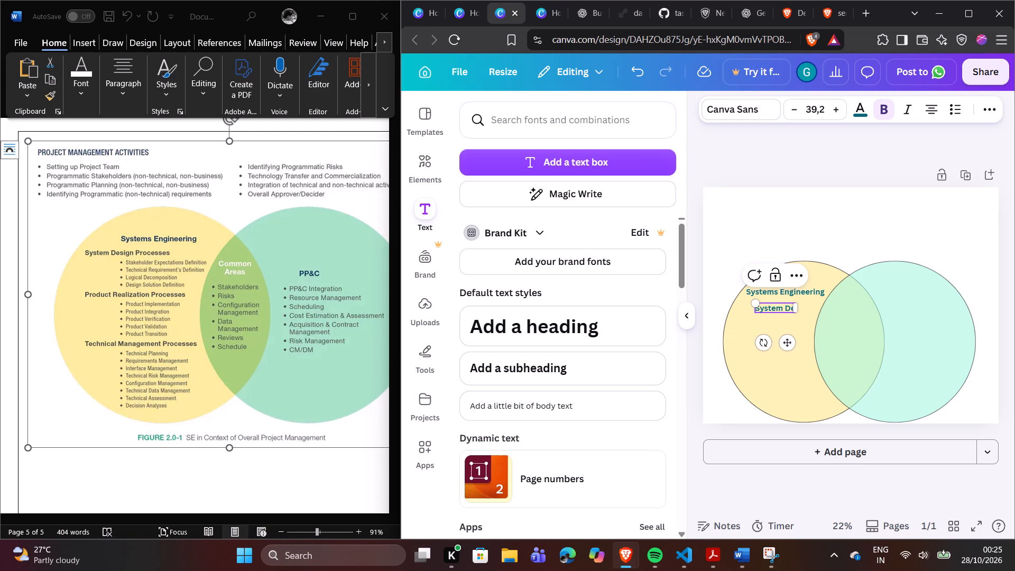
pyautogui.write('sign')
pyautogui.press('space')
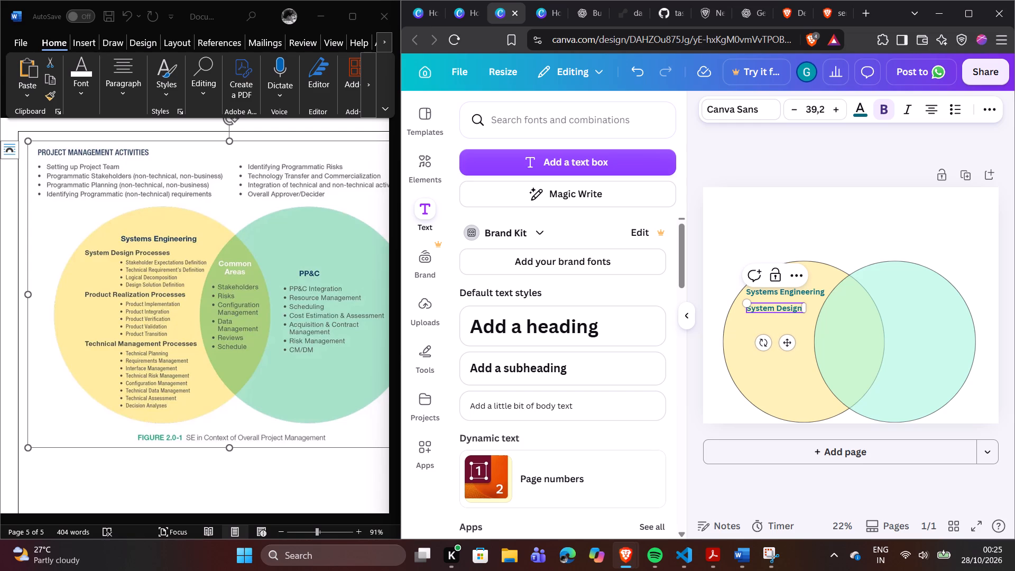
pyautogui.hotkey('shift', 'p')
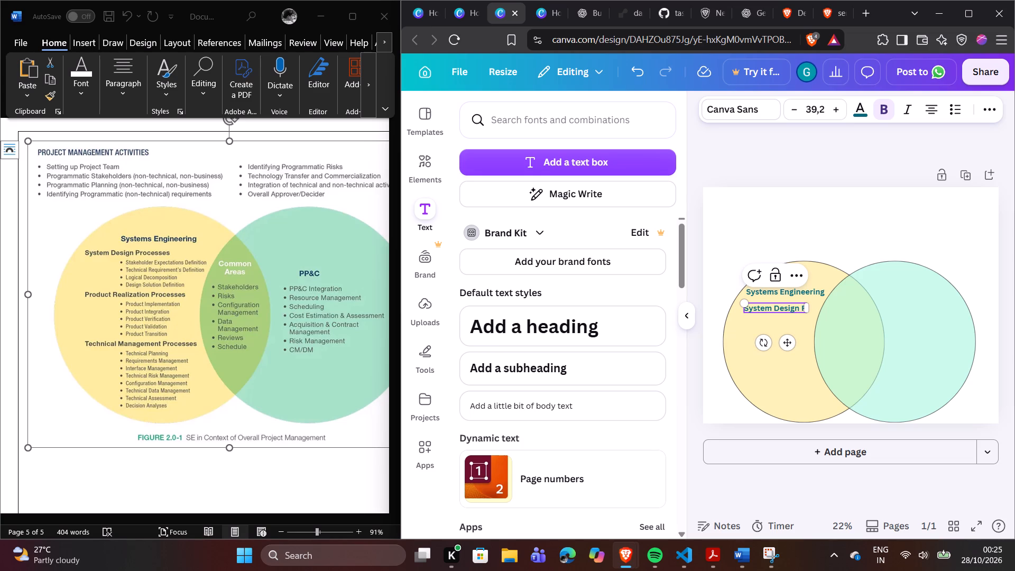
pyautogui.write('ro')
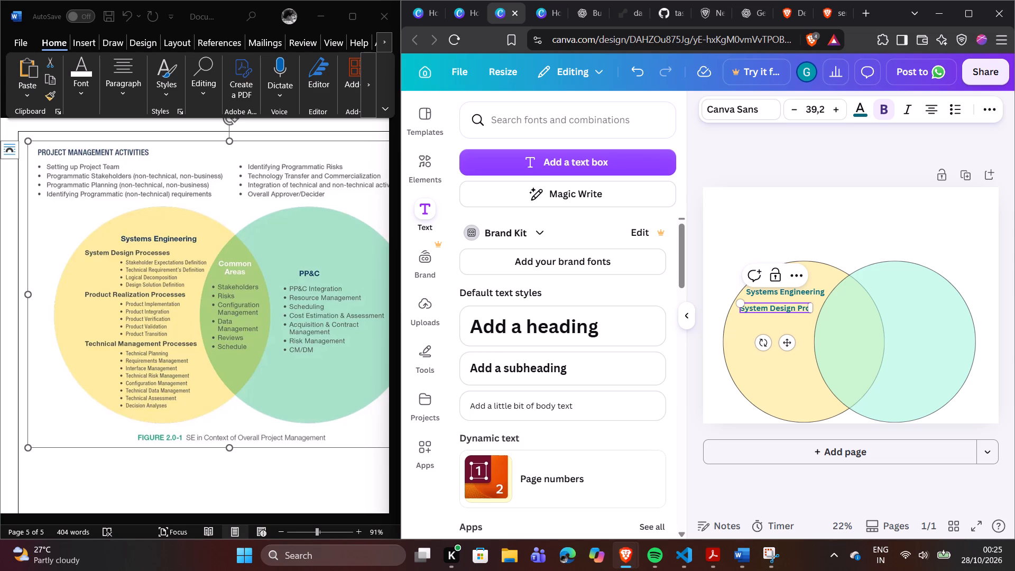
pyautogui.write('ce')
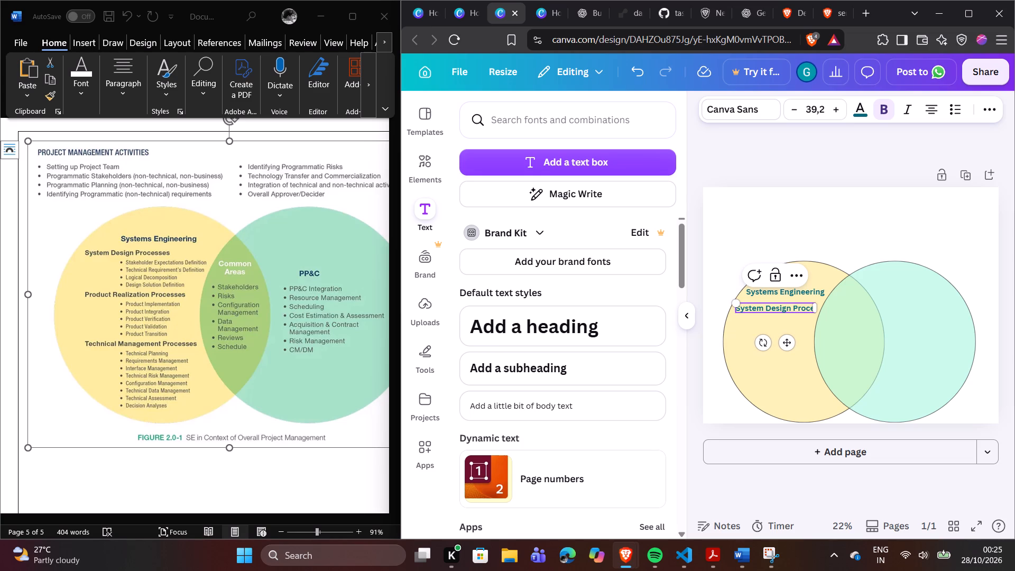
pyautogui.write('sses')
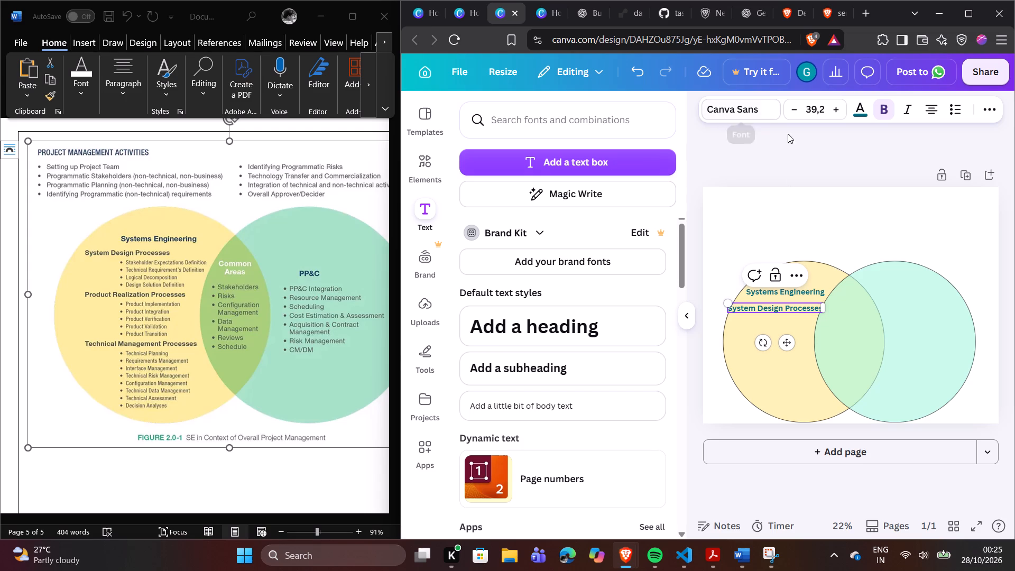
# Change the text colour of the "System Design Processes" subheading to black.
pyautogui.tripleClick(780, 309)
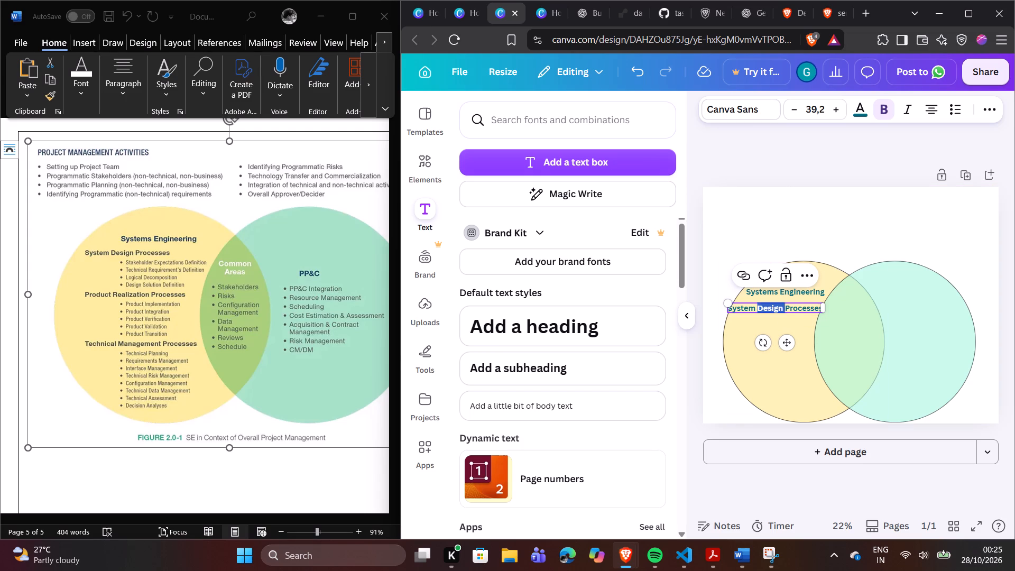
pyautogui.click(863, 113)
pyautogui.click(569, 202)
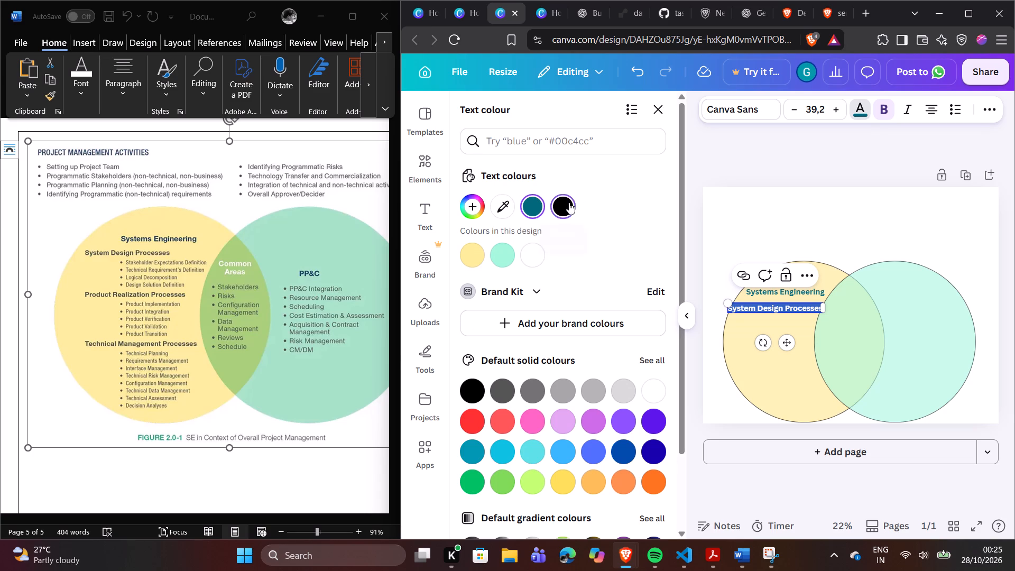
pyautogui.click(826, 209)
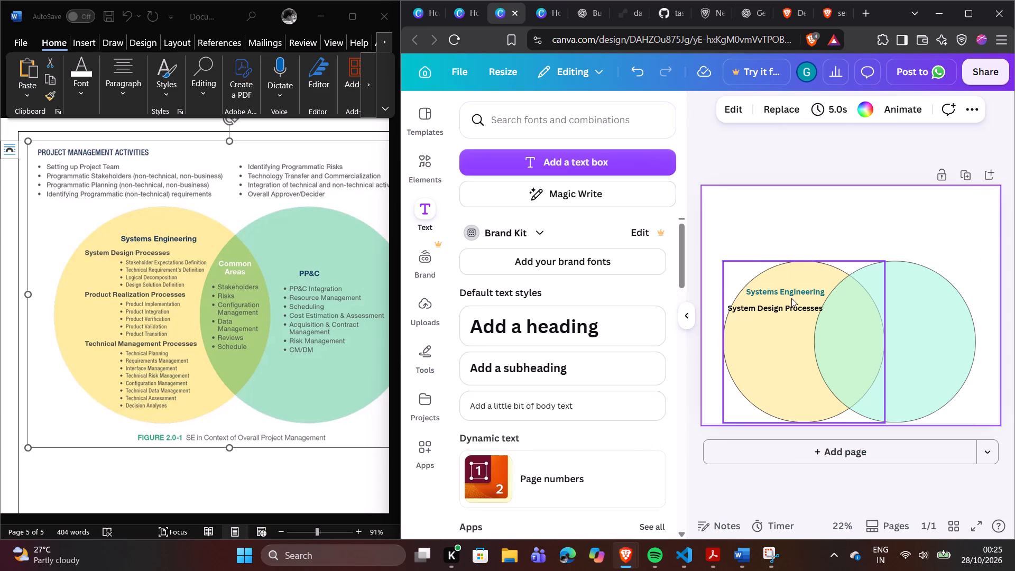
# Shrink the "System Design Processes" subheading to a font size of about 33.8 and shift it slightly left, below "Systems Engineering".
pyautogui.click(790, 303)
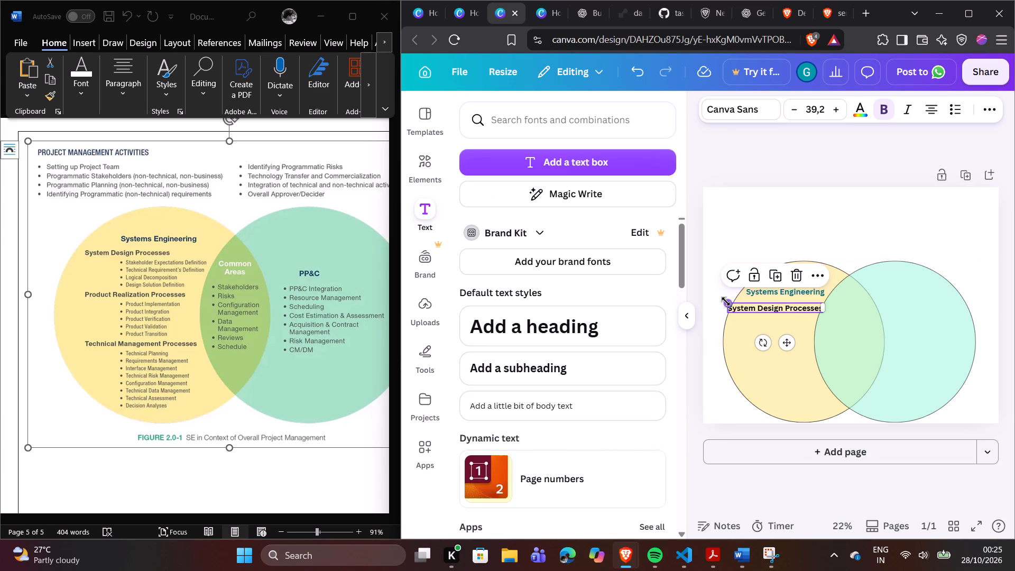
pyautogui.moveTo(725, 302); pyautogui.dragTo(731, 304)
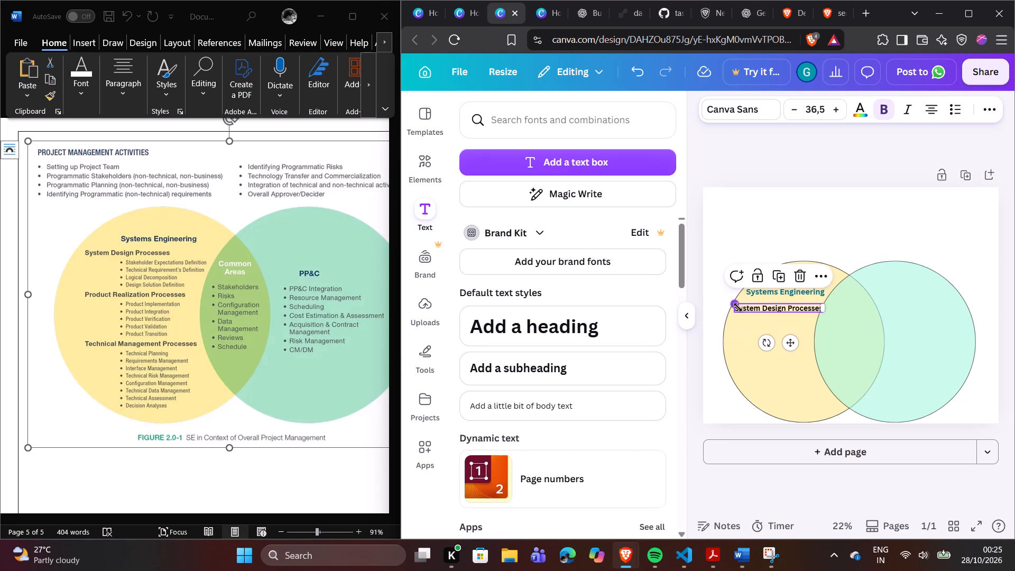
pyautogui.click(760, 315)
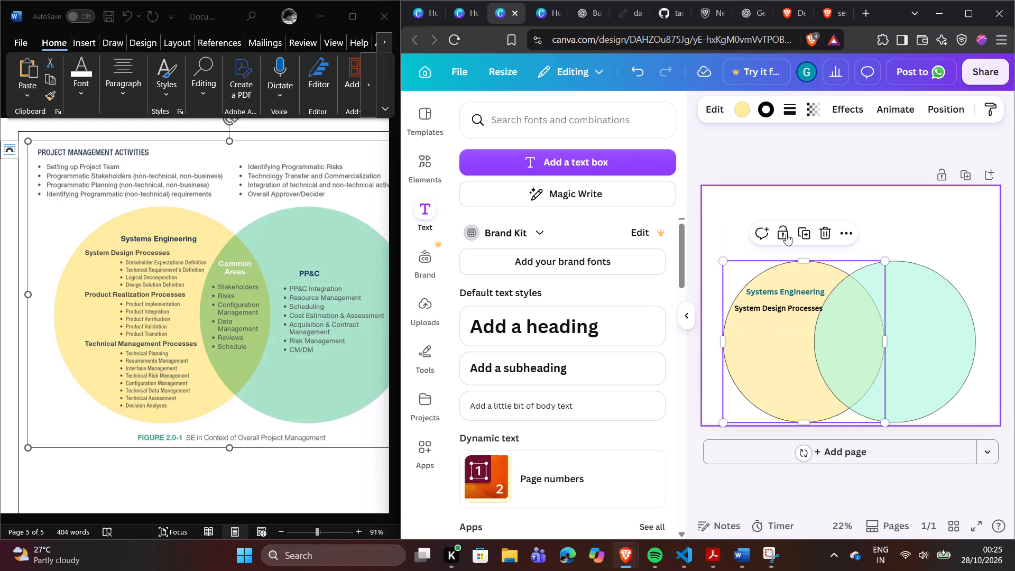
pyautogui.click(772, 205)
pyautogui.click(774, 310)
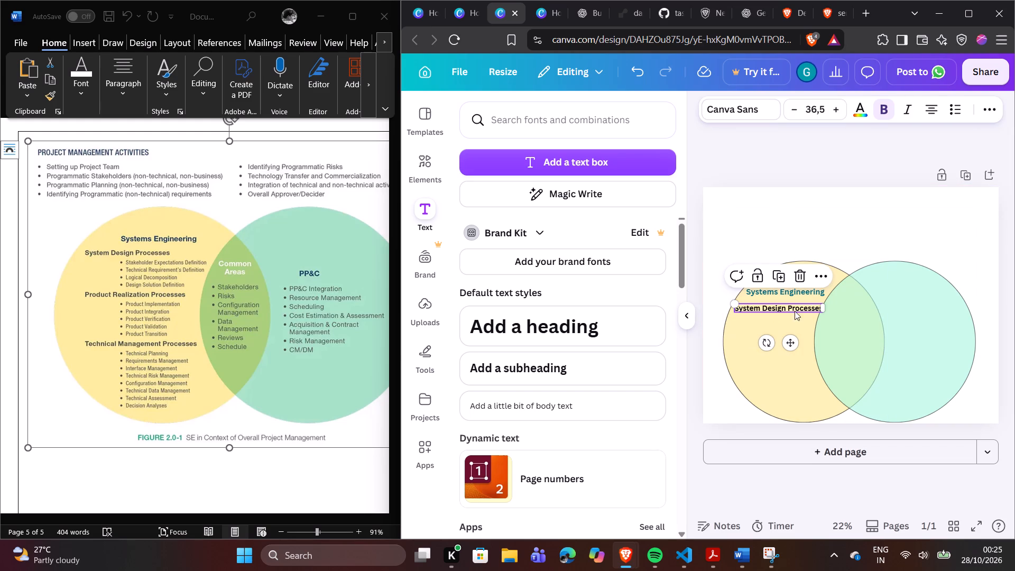
pyautogui.moveTo(735, 303); pyautogui.dragTo(741, 309)
pyautogui.click(728, 241)
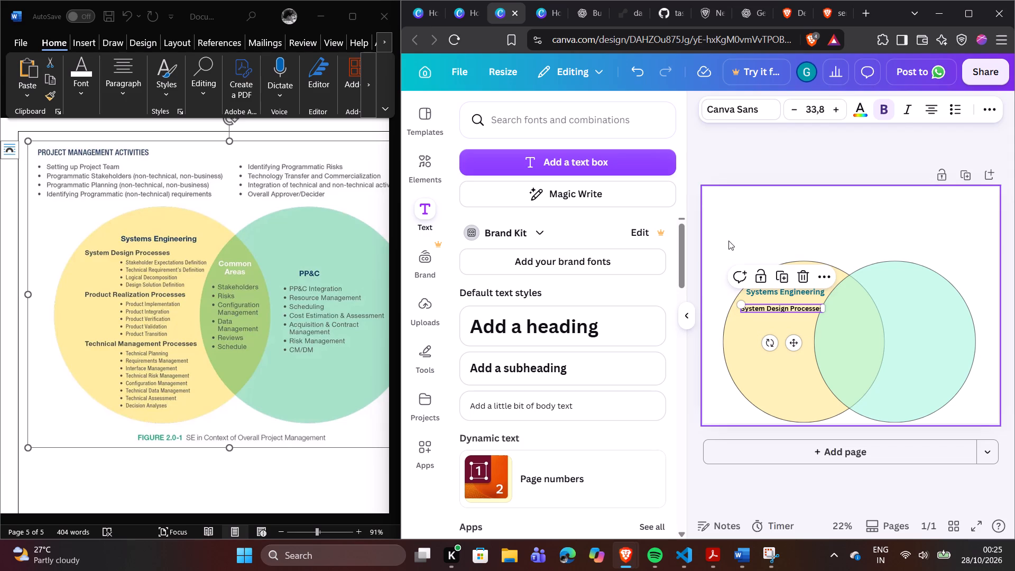
pyautogui.moveTo(768, 310); pyautogui.dragTo(760, 310)
pyautogui.click(741, 244)
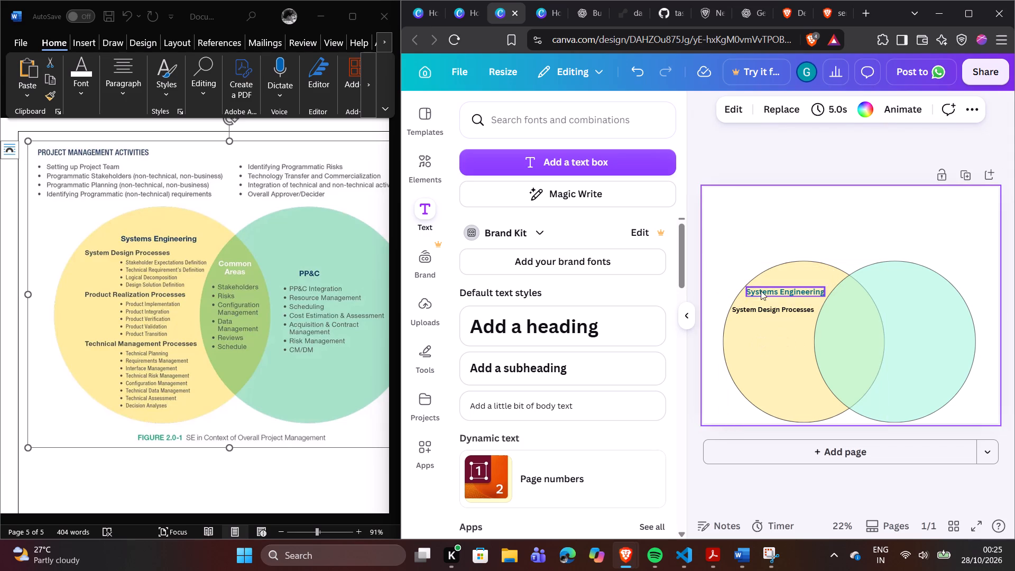
pyautogui.click(764, 310)
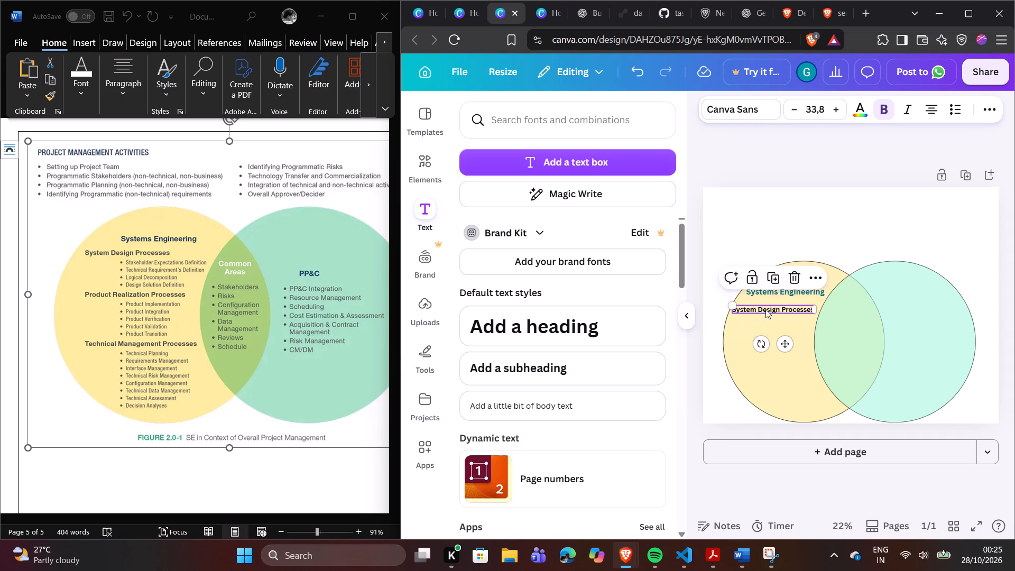
pyautogui.click(750, 201)
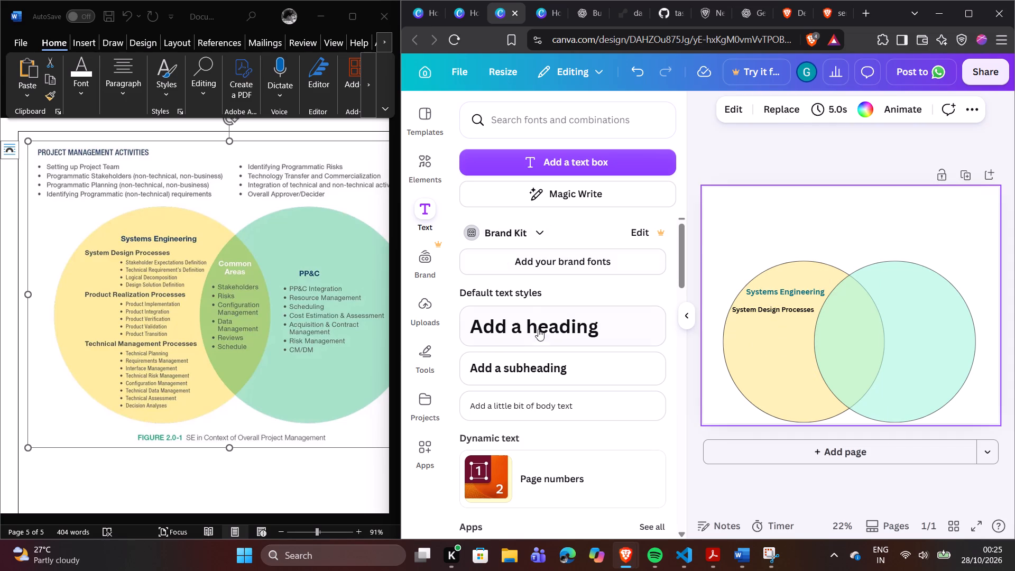
# Add a new default subheading text box to the design.
pyautogui.click(546, 360)
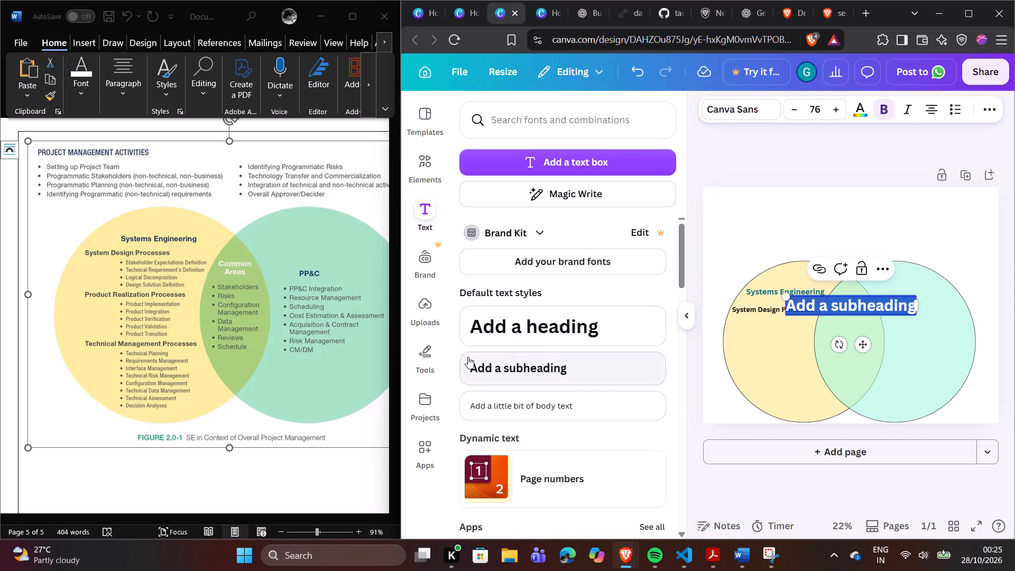
# Switch to Word and enlarge the reference to 180% to read the process lists in the yellow circle.
pyautogui.click(319, 531)
pyautogui.click(321, 531)
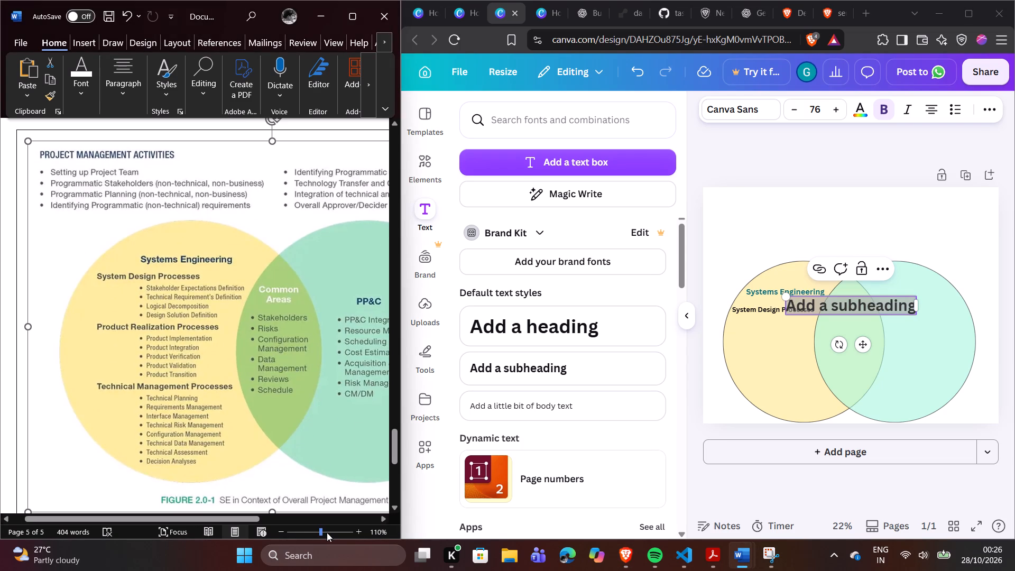
pyautogui.click(327, 532)
pyautogui.scroll(-2, 300, 469)
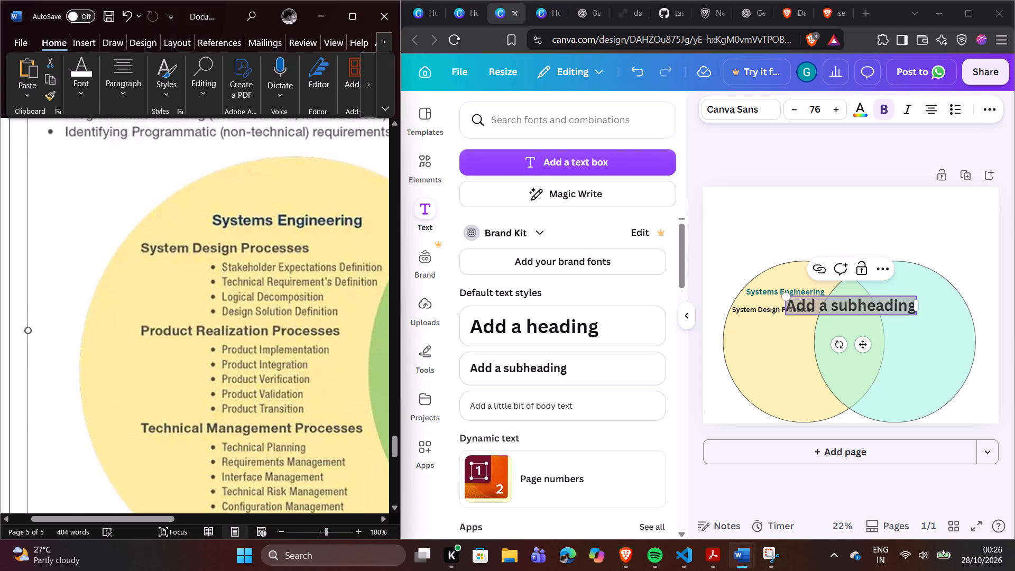
pyautogui.scroll(-1, 302, 462)
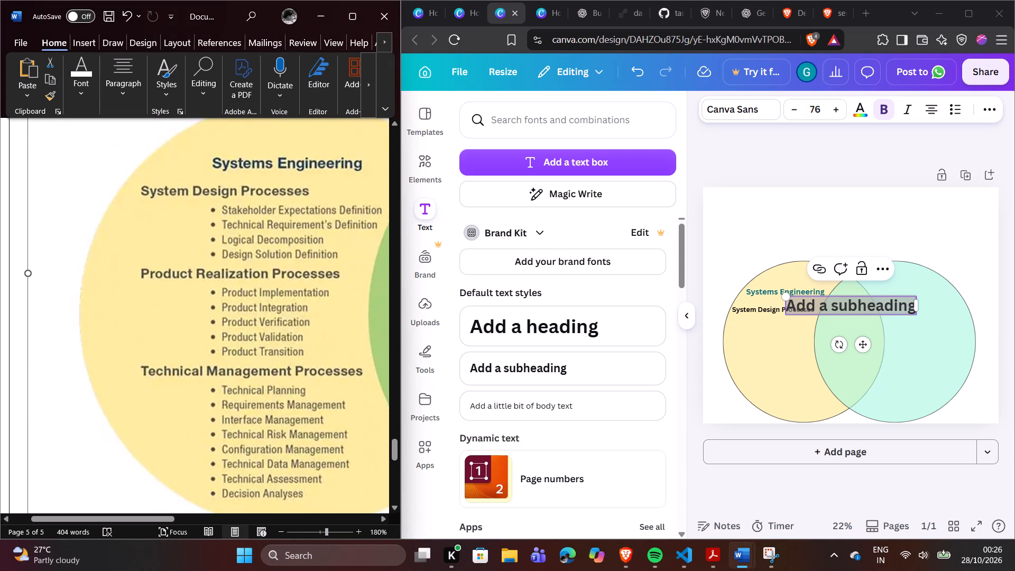
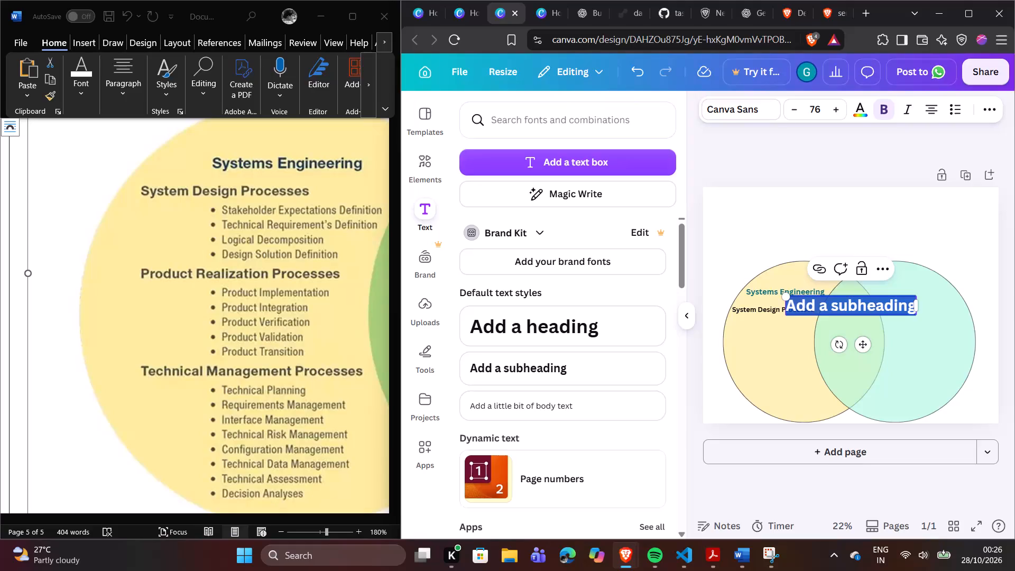
# Replace the placeholder in the new subheading text box with "Stakeholder Expectations Definition".
pyautogui.write('St')
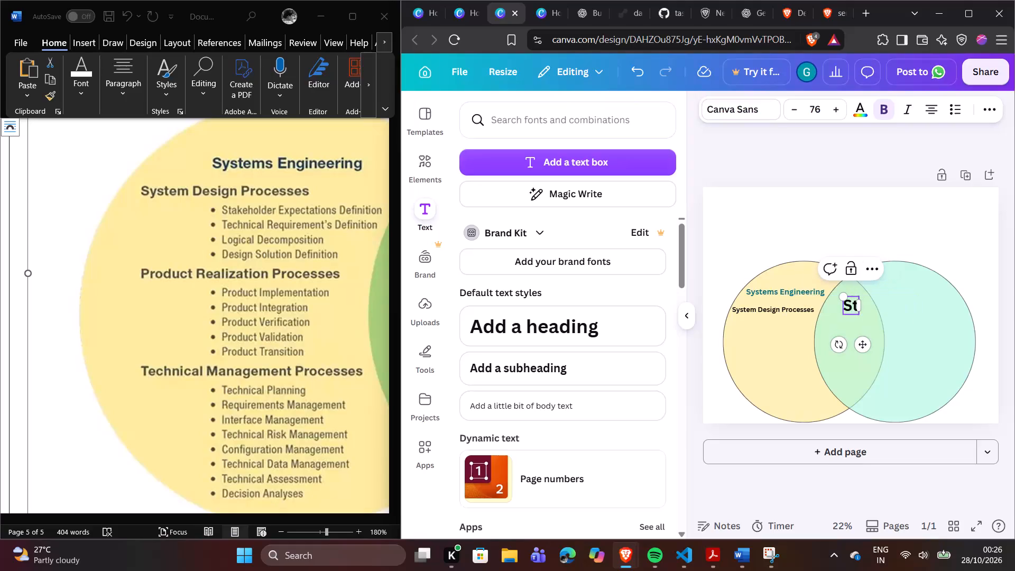
pyautogui.write('ake')
pyautogui.write('hol')
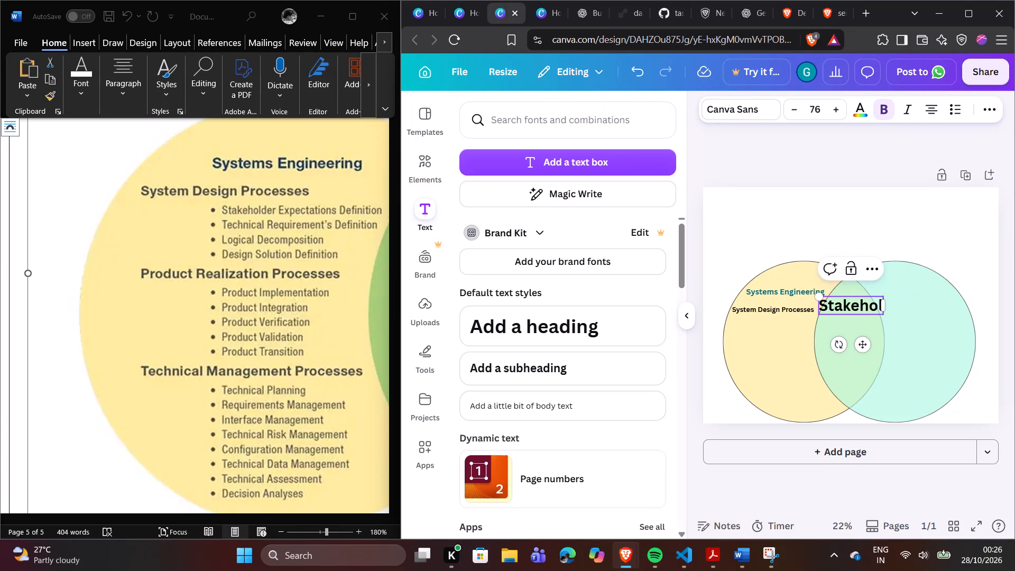
pyautogui.write('der')
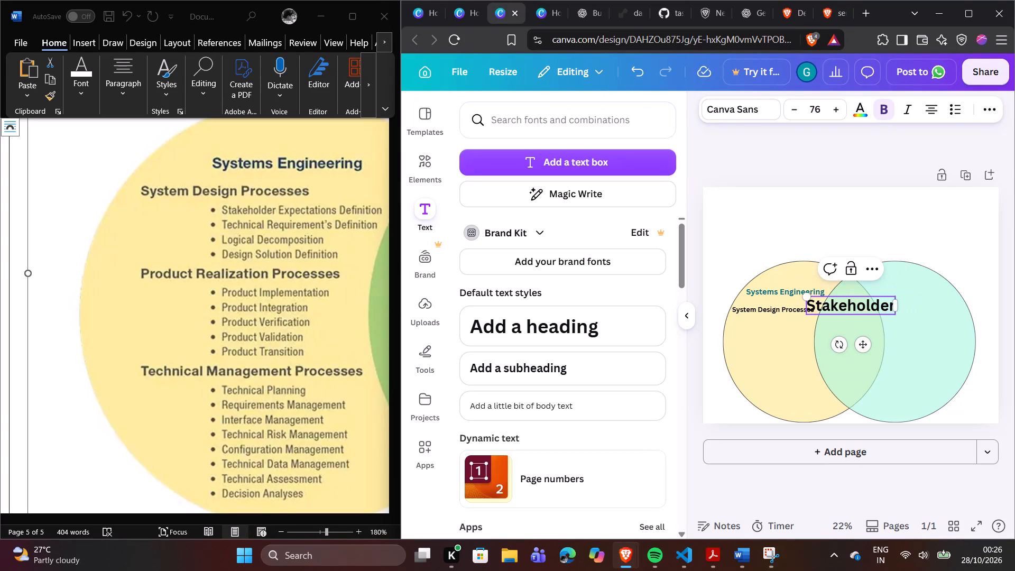
pyautogui.press('space')
pyautogui.hotkey('shift', 'e')
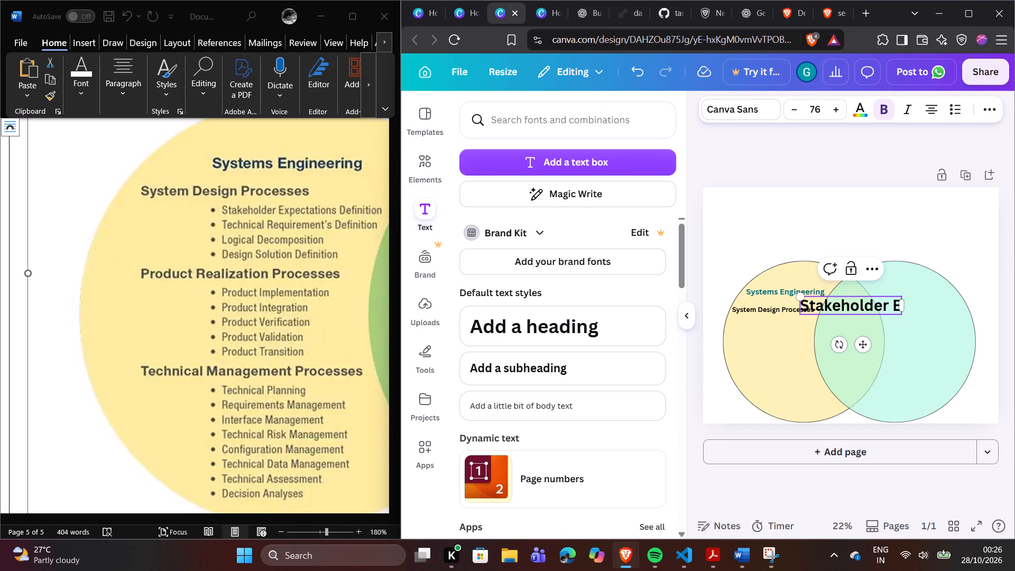
pyautogui.press('x')
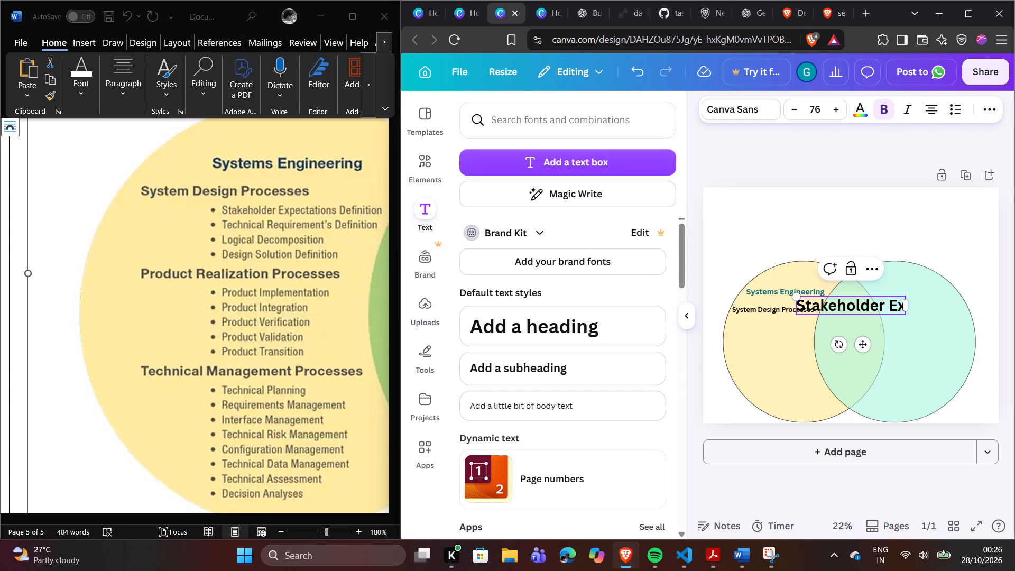
pyautogui.write('pec')
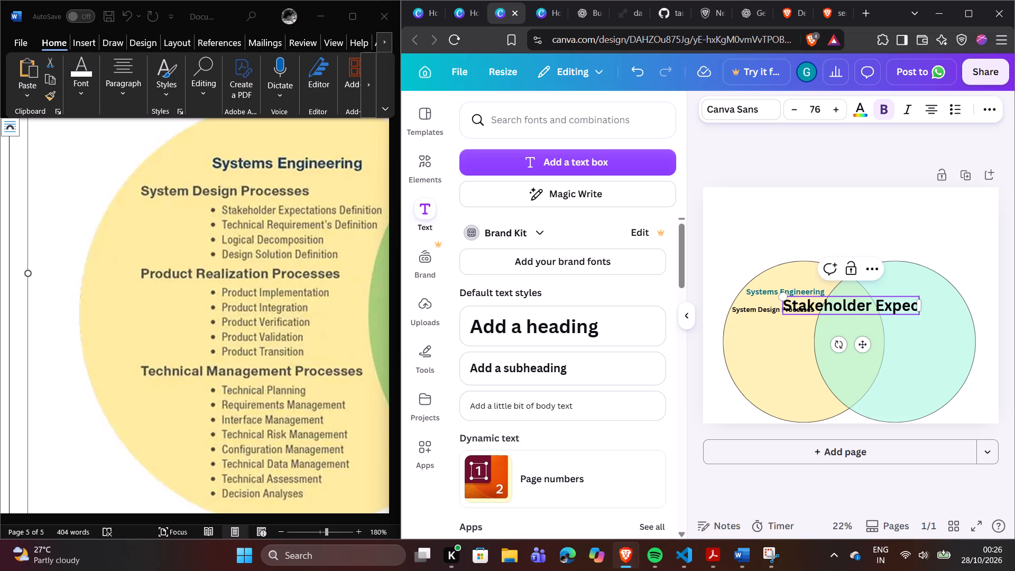
pyautogui.write('tatio')
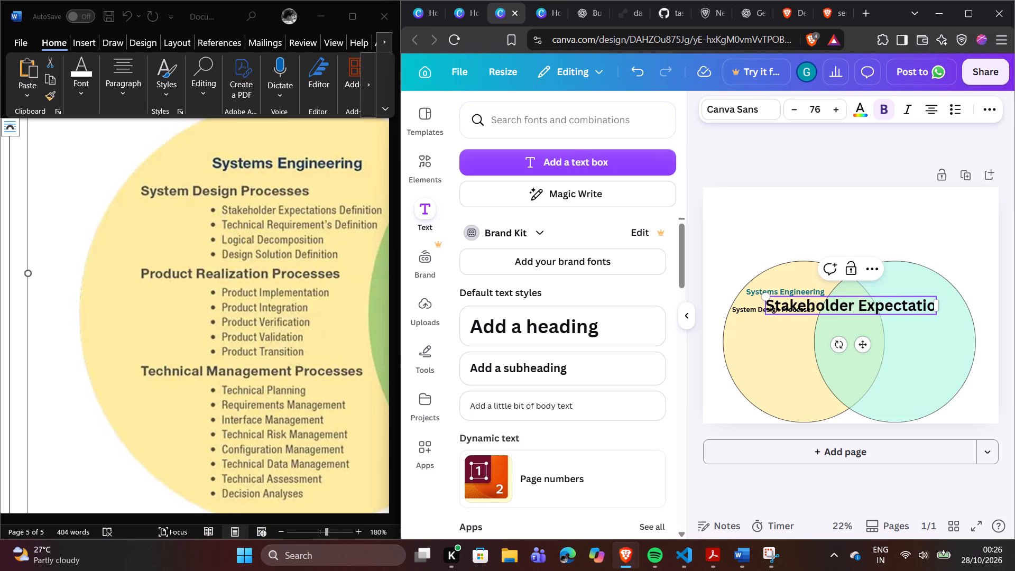
pyautogui.write('ns')
pyautogui.press('space')
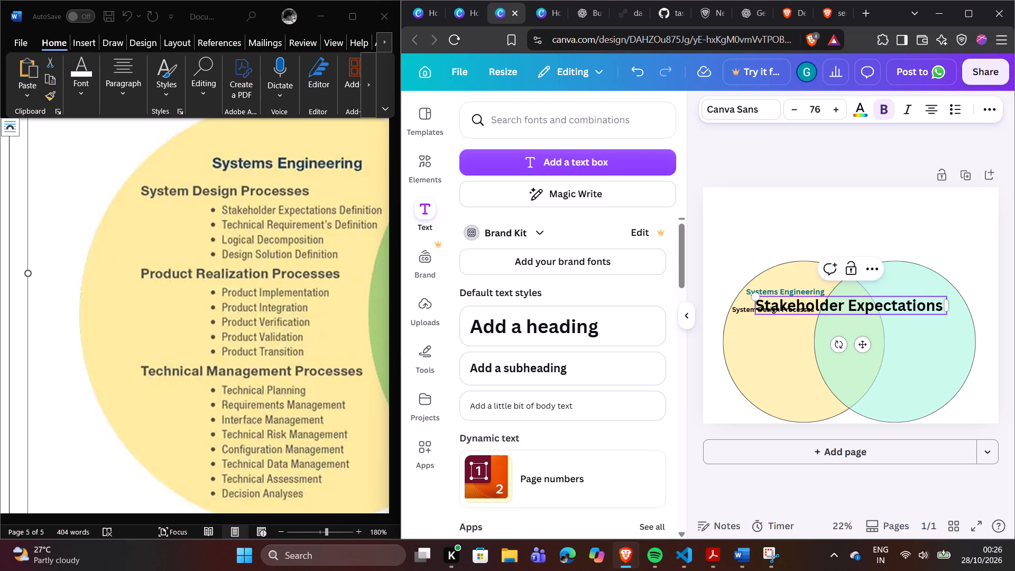
pyautogui.hotkey('shift', 'd')
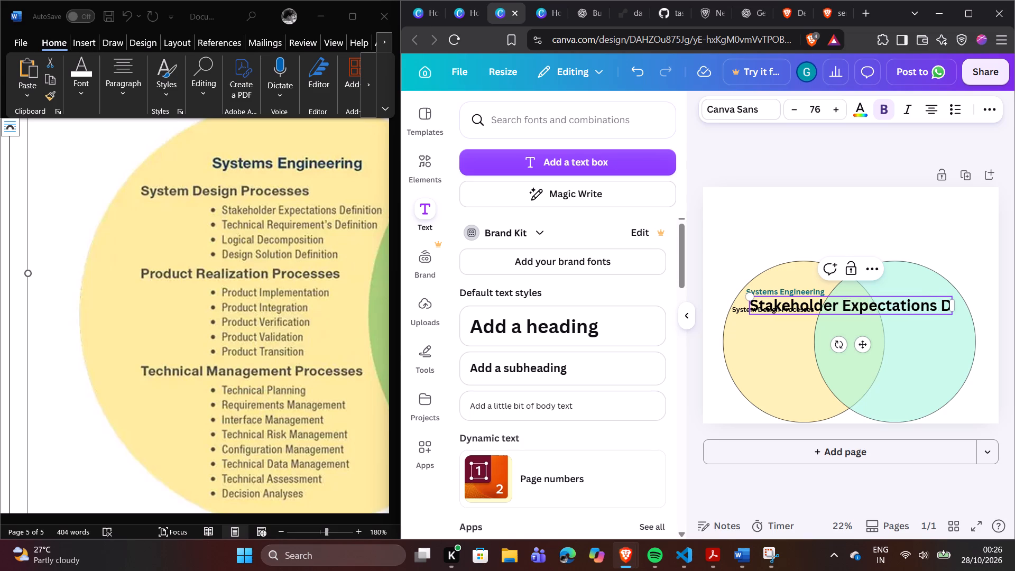
pyautogui.write('ef')
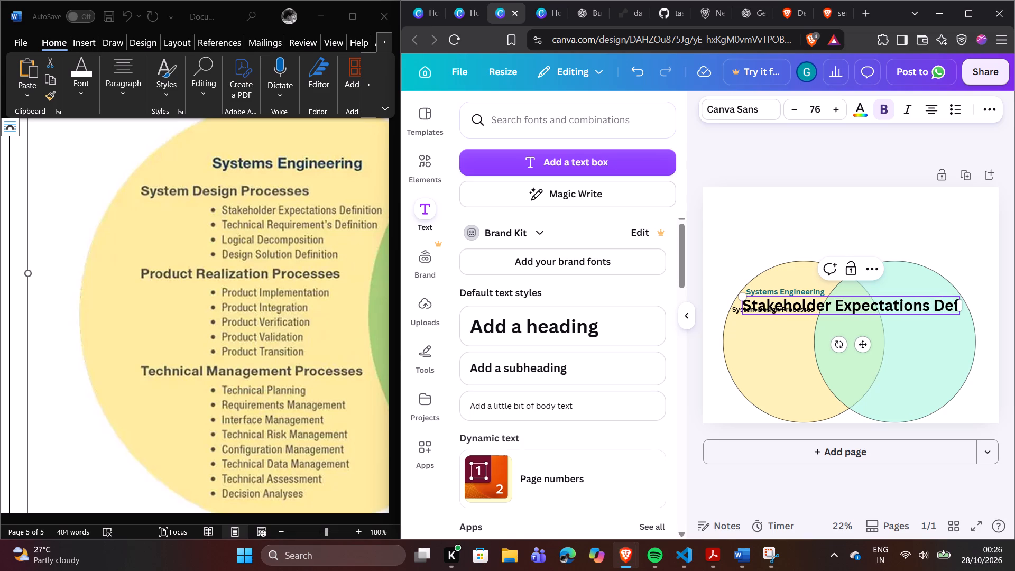
pyautogui.press('i')
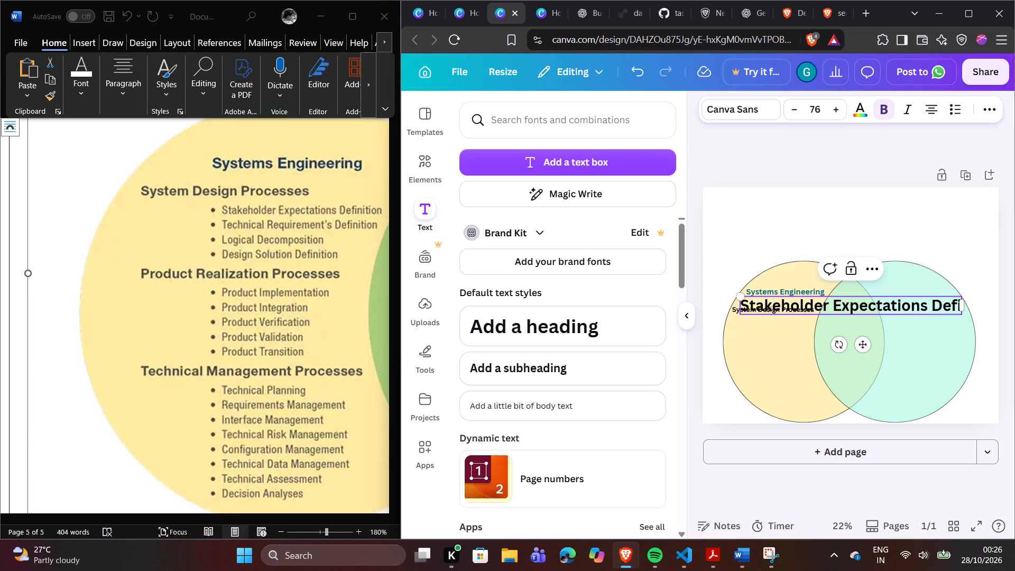
pyautogui.write('ni')
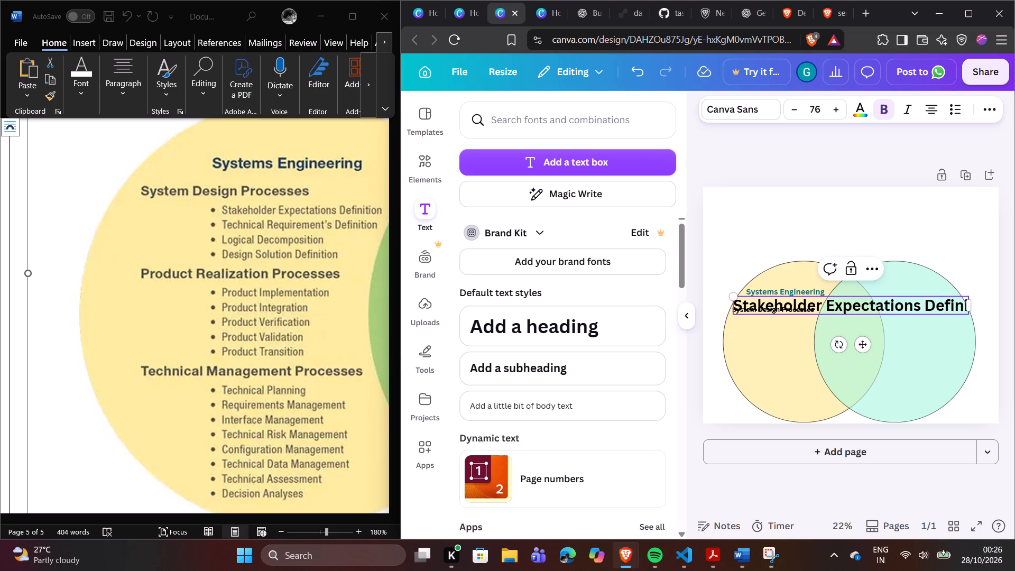
pyautogui.write('tion')
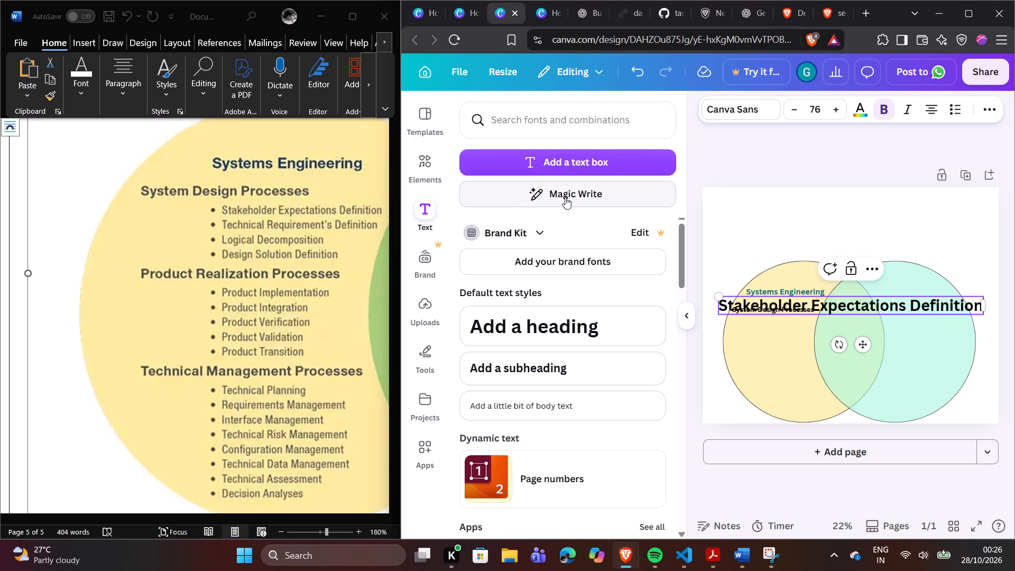
# Remove the bold formatting from the "Stakeholder Expectations Definition" text and change its font to Montserrat.
pyautogui.tripleClick(866, 307)
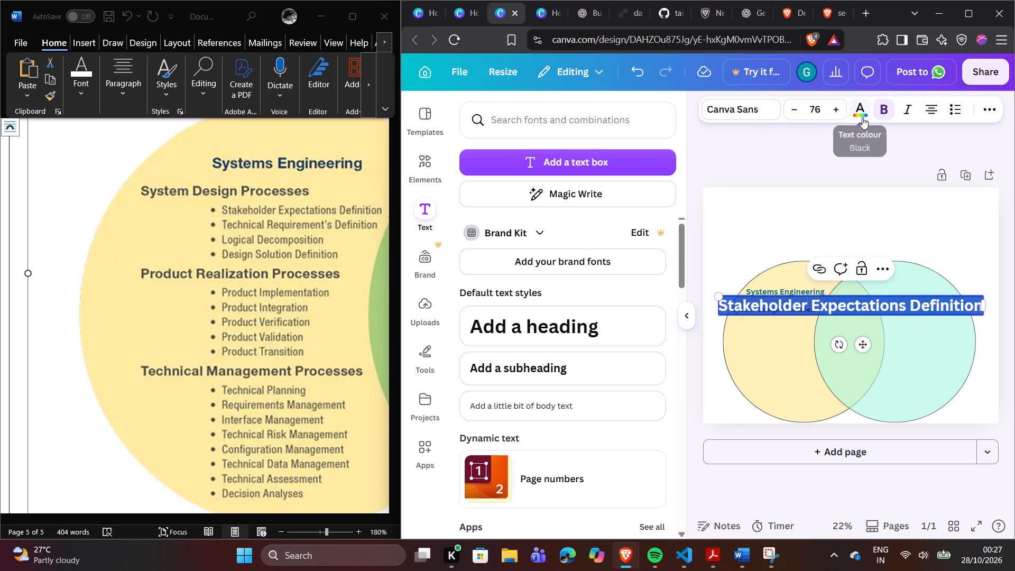
pyautogui.click(879, 110)
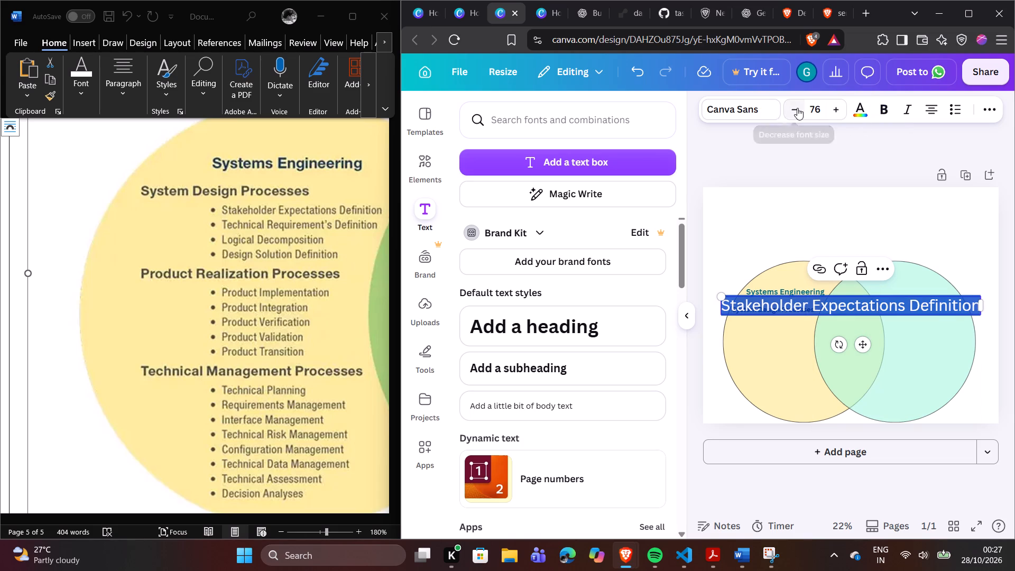
pyautogui.click(733, 104)
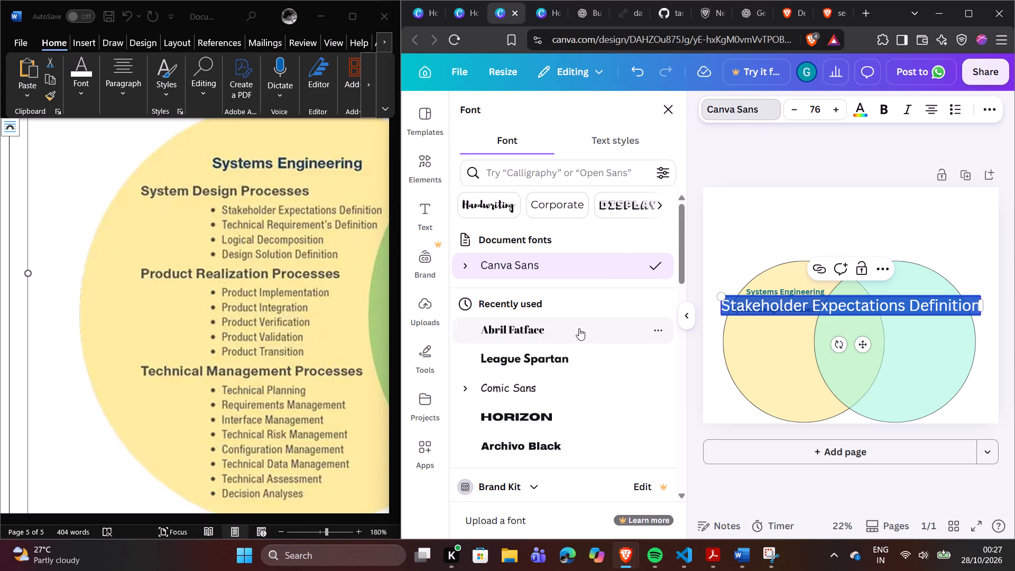
pyautogui.scroll(3, 556, 340)
pyautogui.scroll(-2, 575, 359)
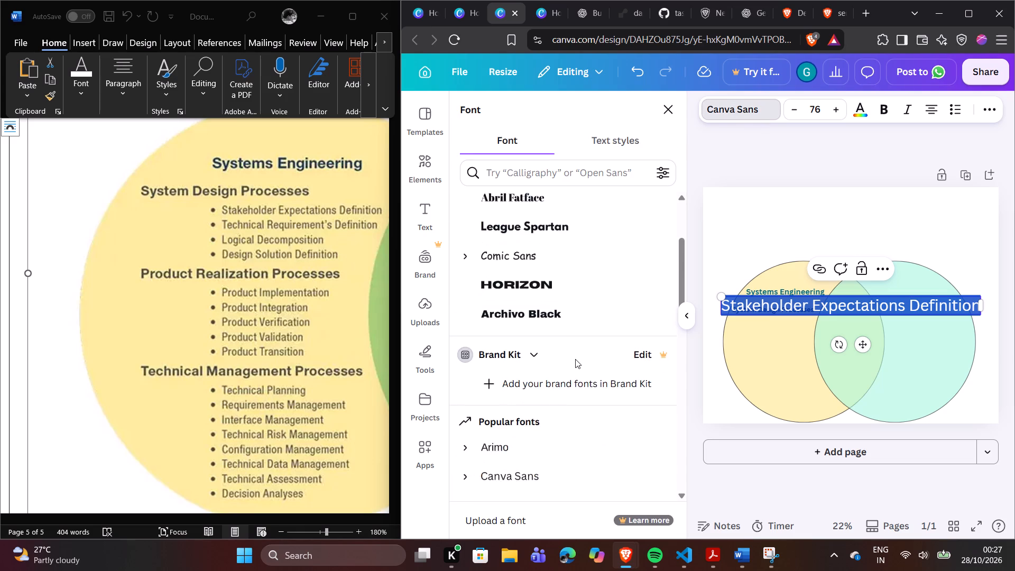
pyautogui.scroll(-3, 575, 359)
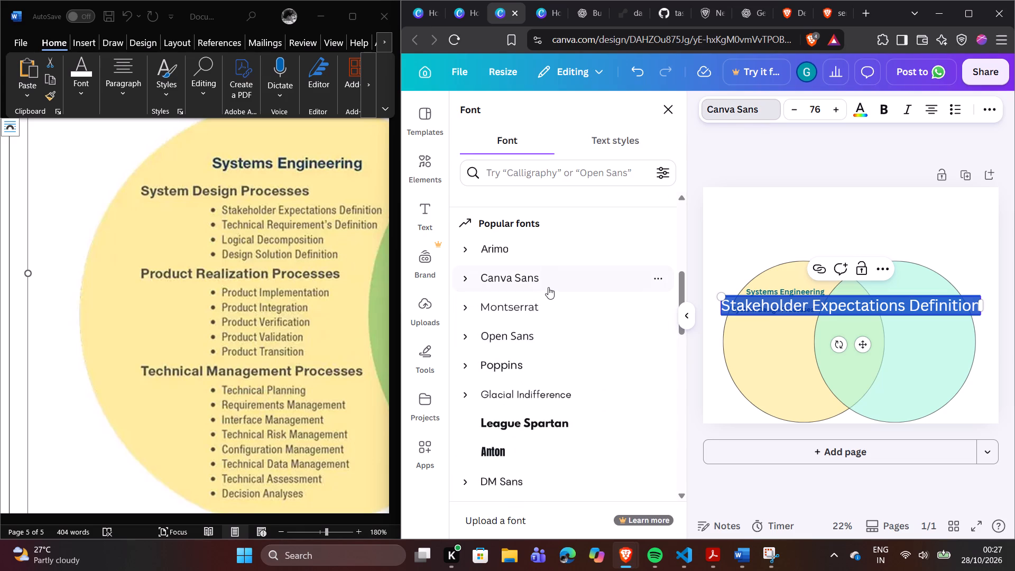
pyautogui.click(548, 280)
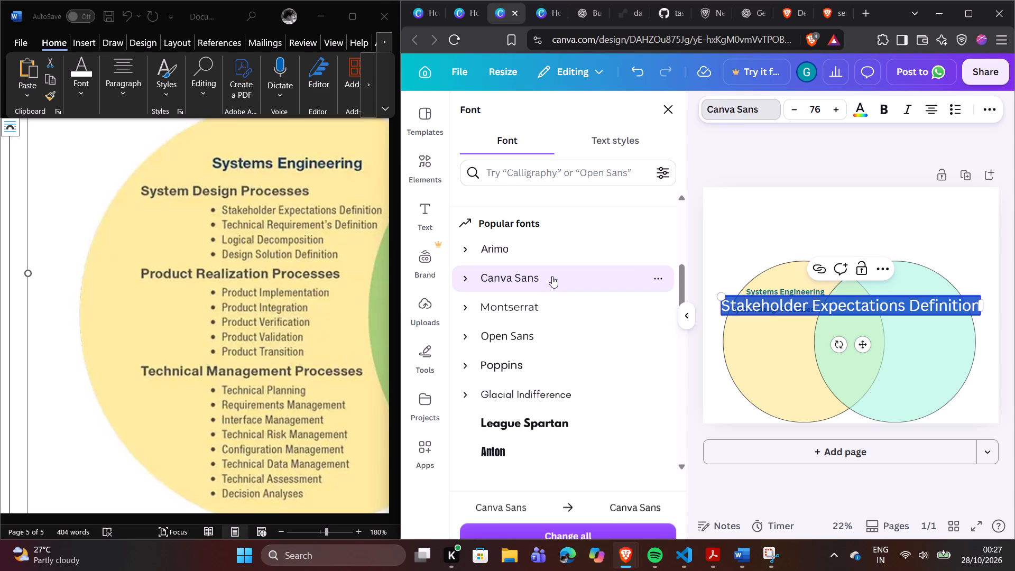
pyautogui.click(551, 302)
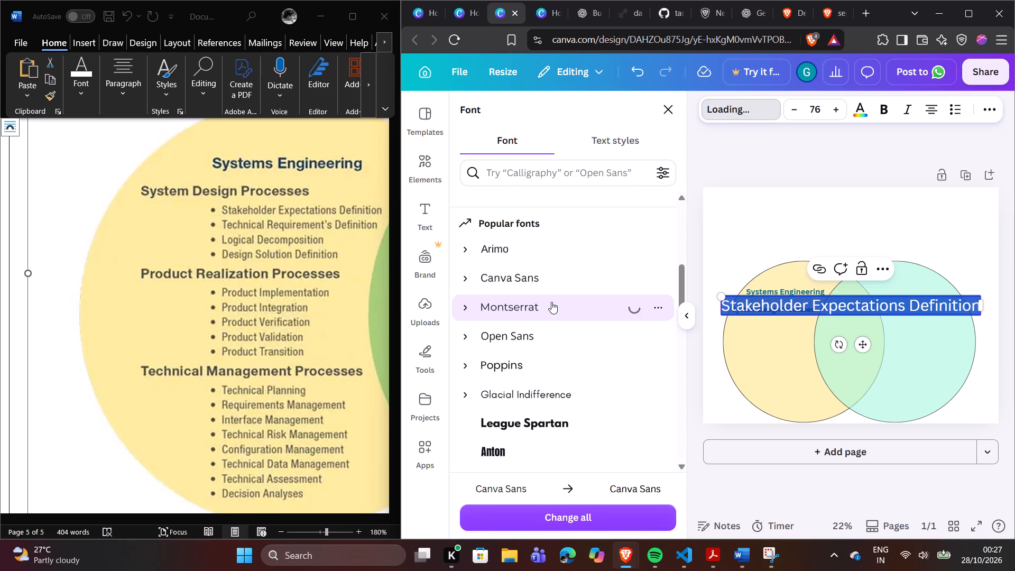
# Add "Technical Requirements Definition" as a second line below "Stakeholder Expectations Definition" in the same text box.
pyautogui.click(980, 305)
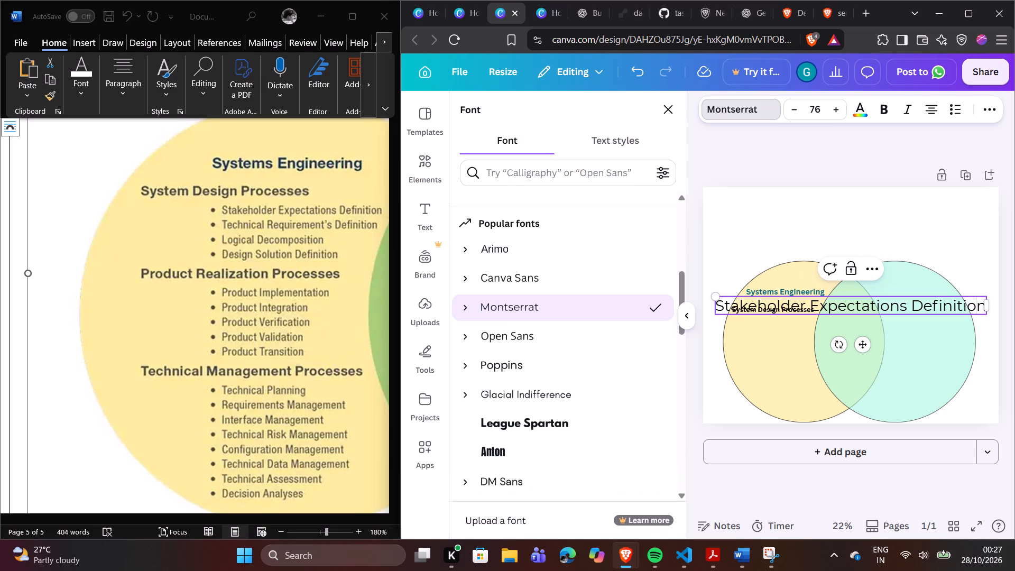
pyautogui.press('Right')
pyautogui.press('Return')
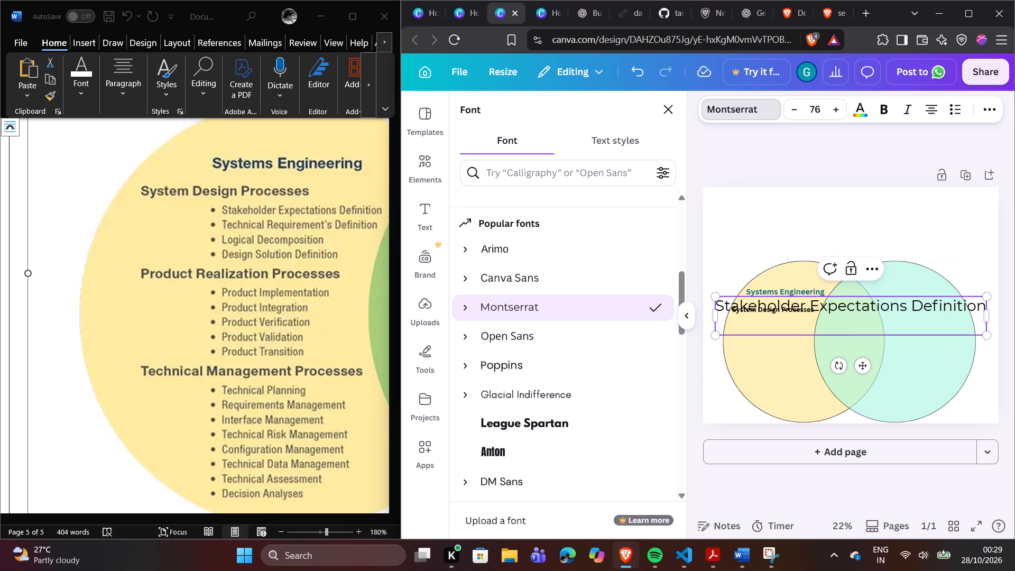
pyautogui.hotkey('shift', 't')
pyautogui.write('ec')
pyautogui.write('hnical')
pyautogui.press('space')
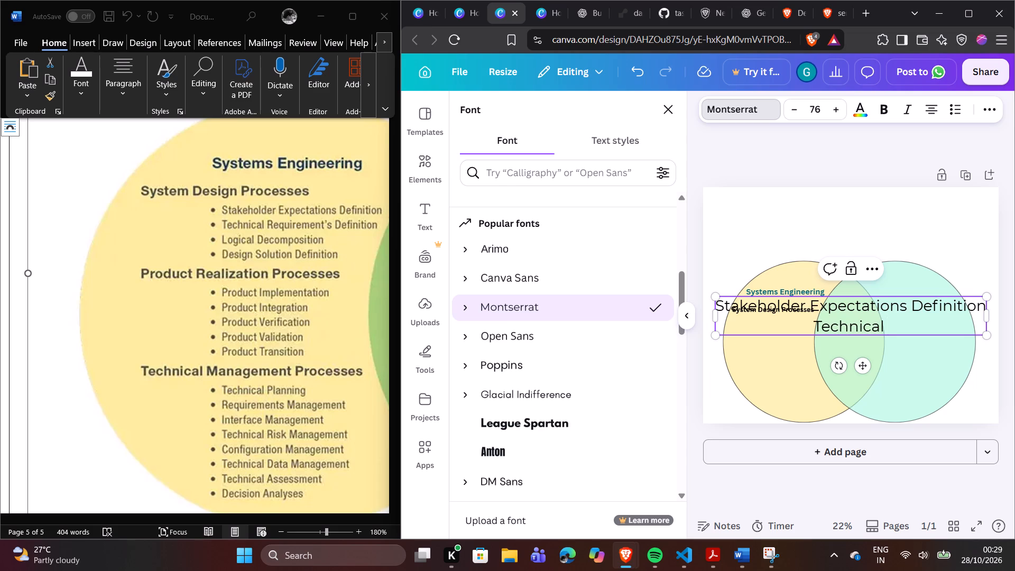
pyautogui.hotkey('shift', 'r')
pyautogui.write('eq')
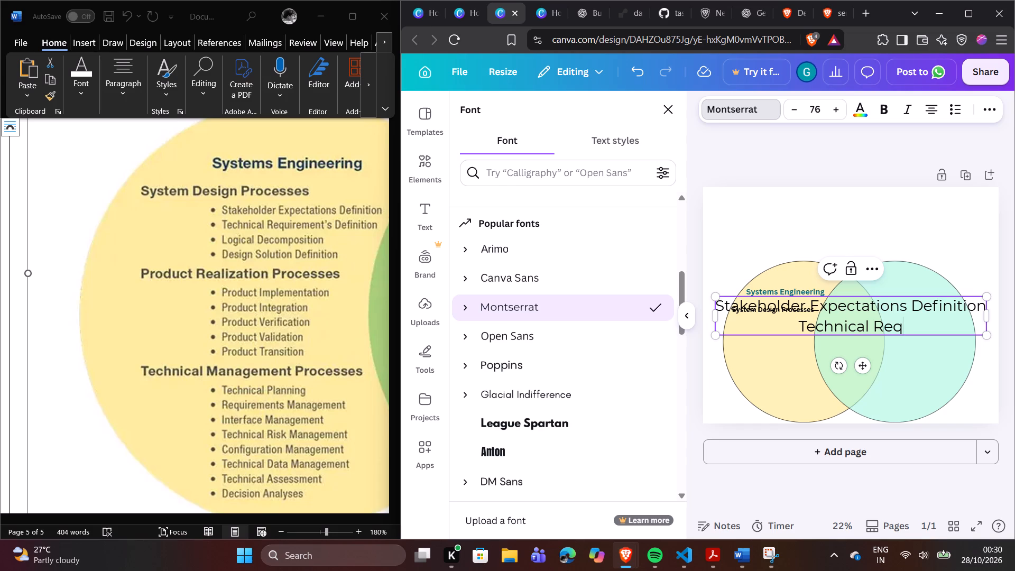
pyautogui.write('ui')
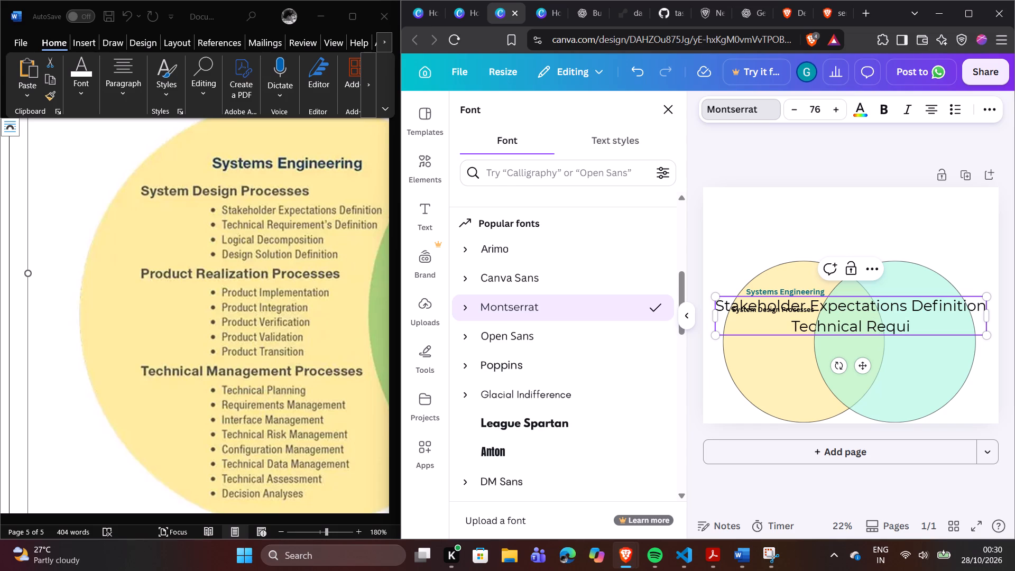
pyautogui.write('rement')
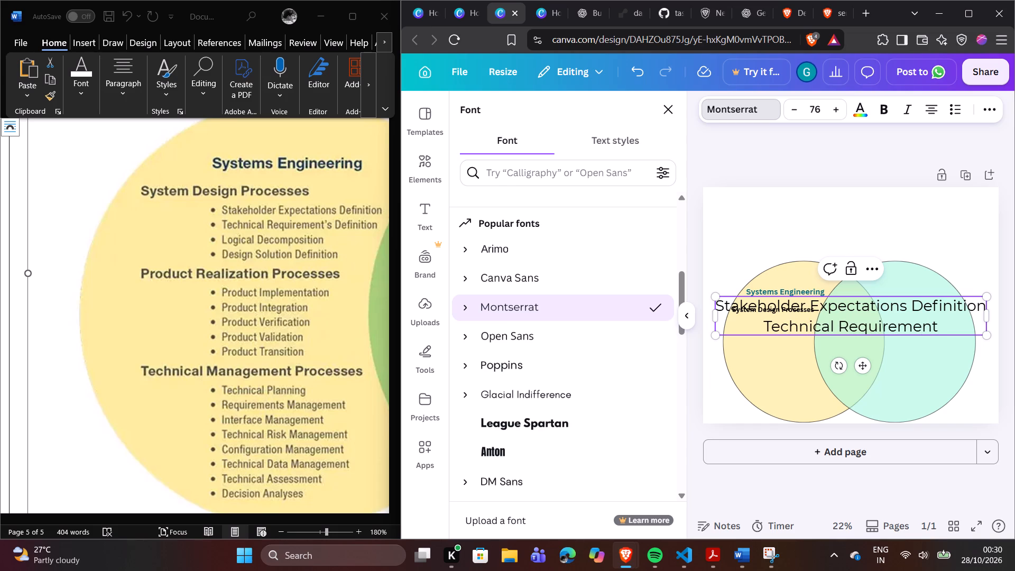
pyautogui.write('s')
pyautogui.press('space')
pyautogui.write('De')
pyautogui.write('fi')
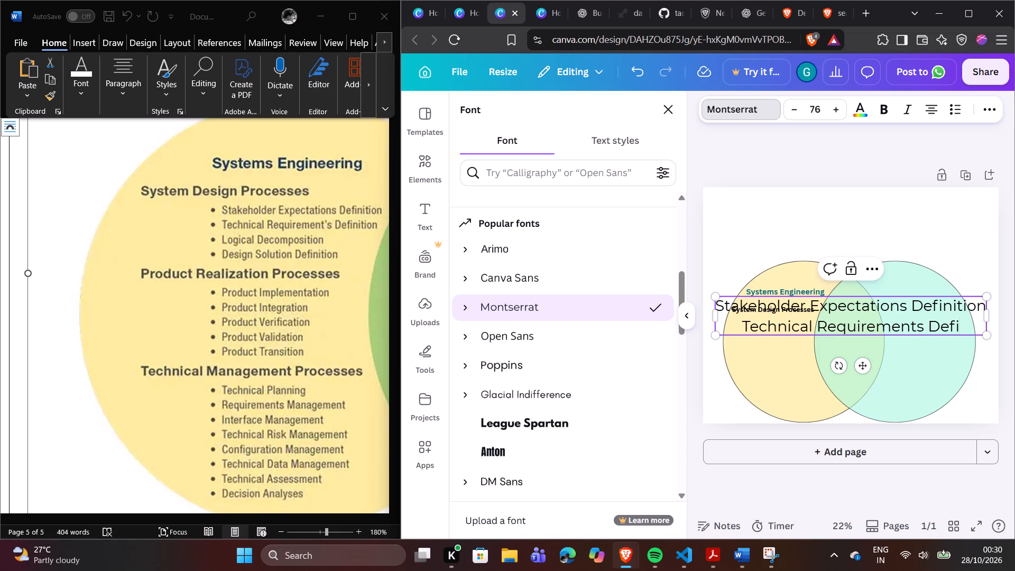
pyautogui.write('nition')
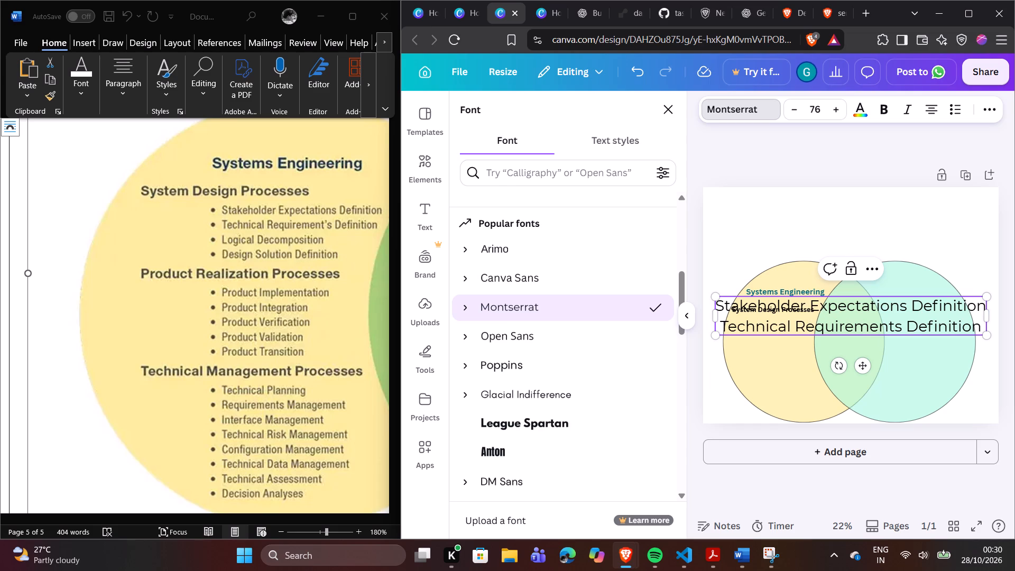
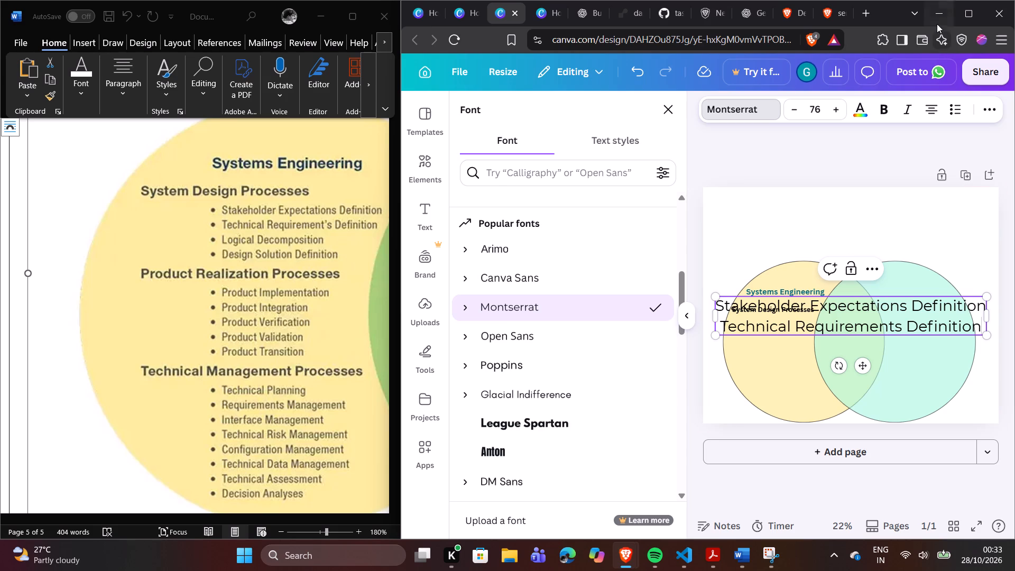
# Set the display brightness to about 10 in the system quick settings.
pyautogui.click(926, 554)
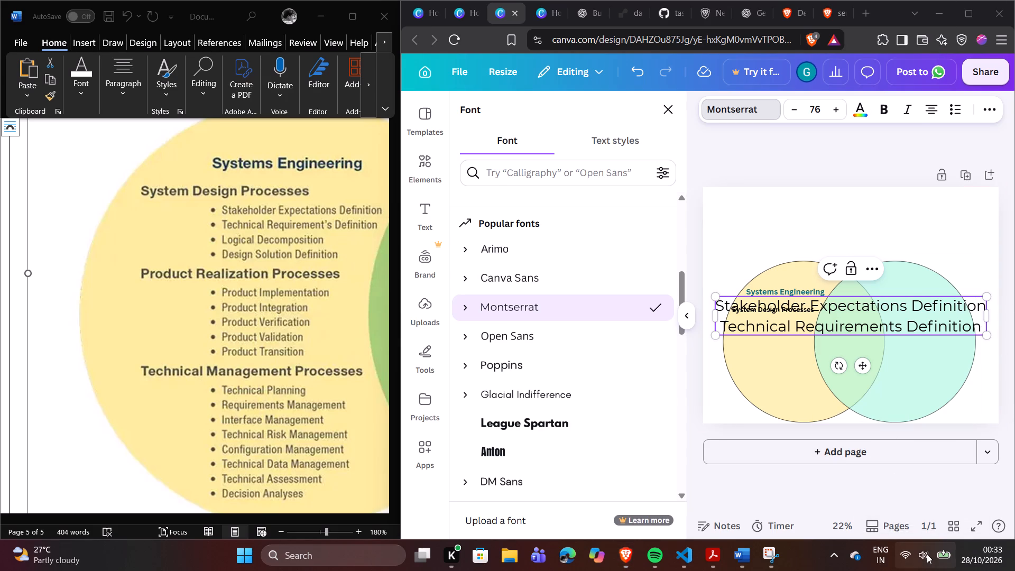
pyautogui.click(828, 443)
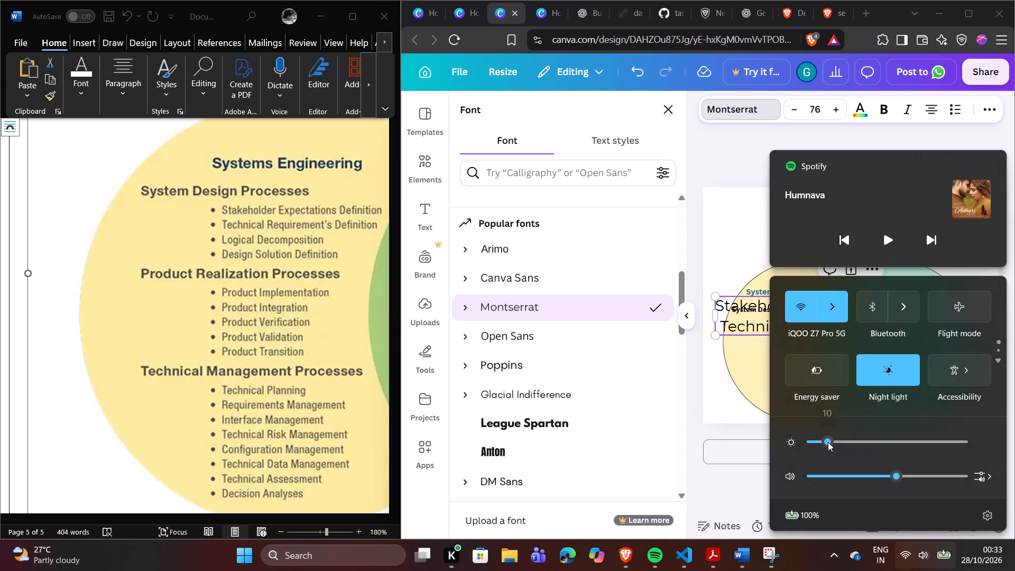
pyautogui.click(829, 440)
pyautogui.click(930, 552)
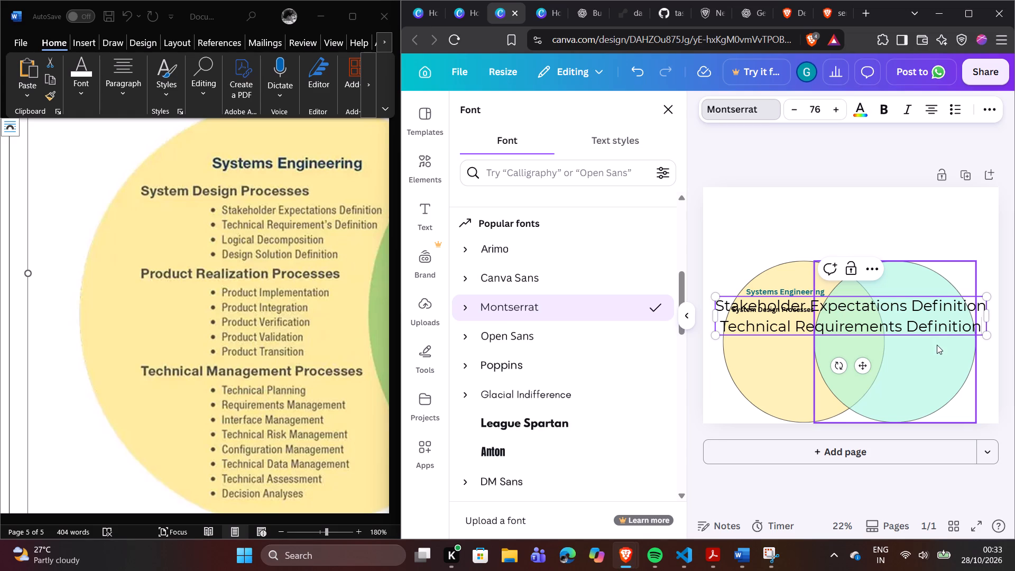
# Add a third line starting with "Logical" below "Technical Requirements Definition" in the same text box.
pyautogui.press('Return')
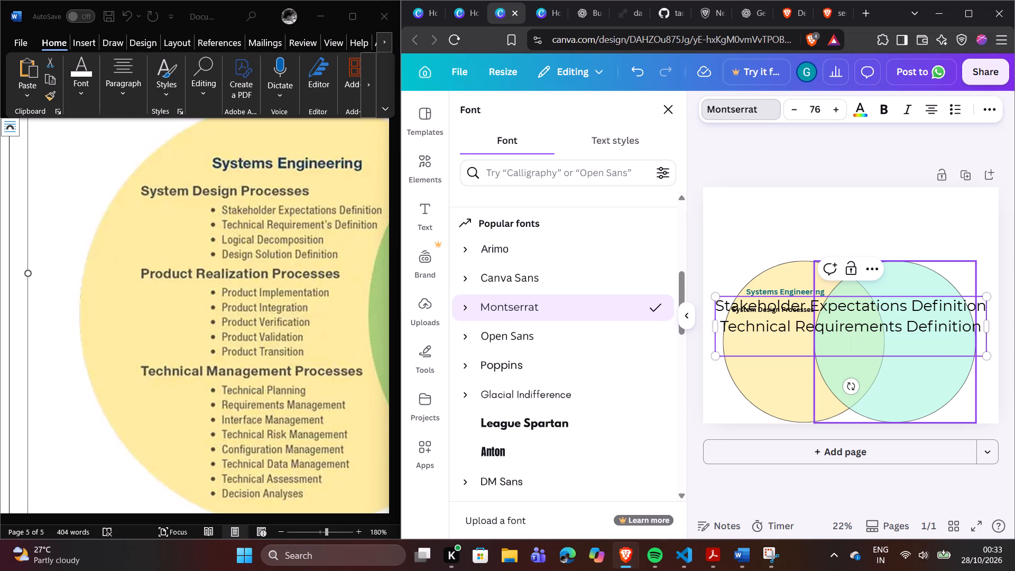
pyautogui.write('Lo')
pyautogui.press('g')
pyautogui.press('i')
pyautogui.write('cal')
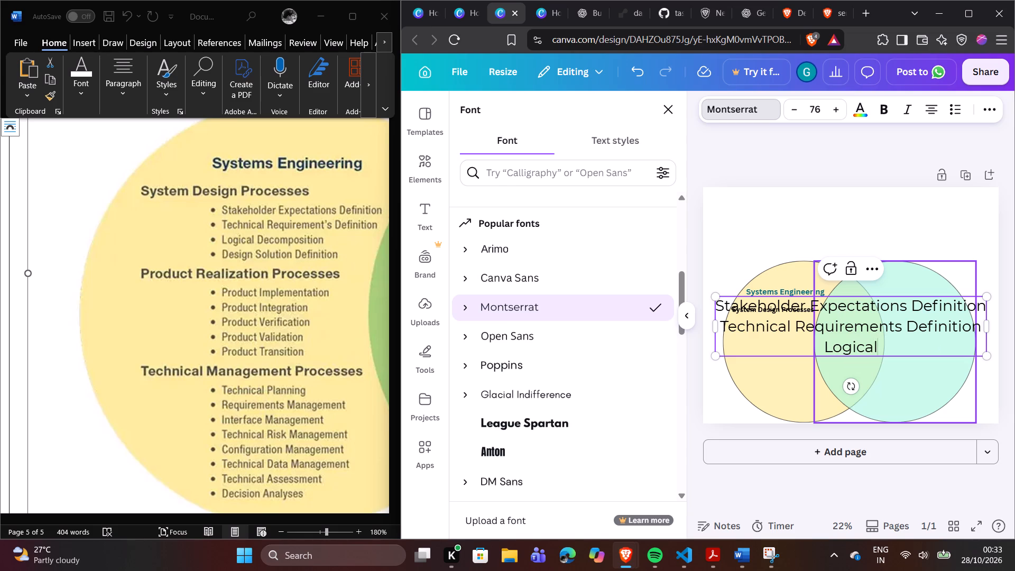
# Complete the third line of the process text box so it reads "Logical Decomposition".
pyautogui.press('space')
pyautogui.write('De')
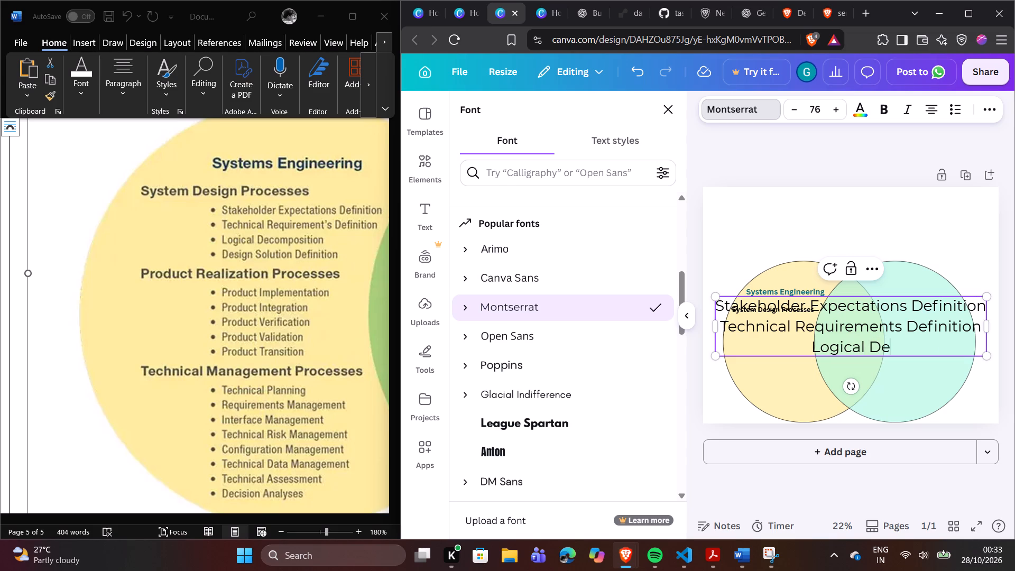
pyautogui.write('co')
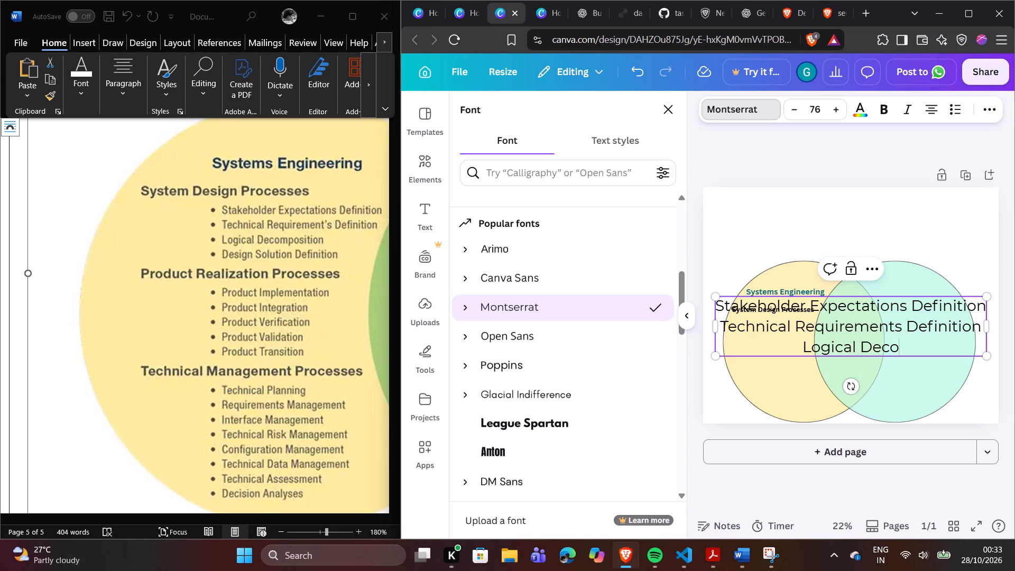
pyautogui.press('m')
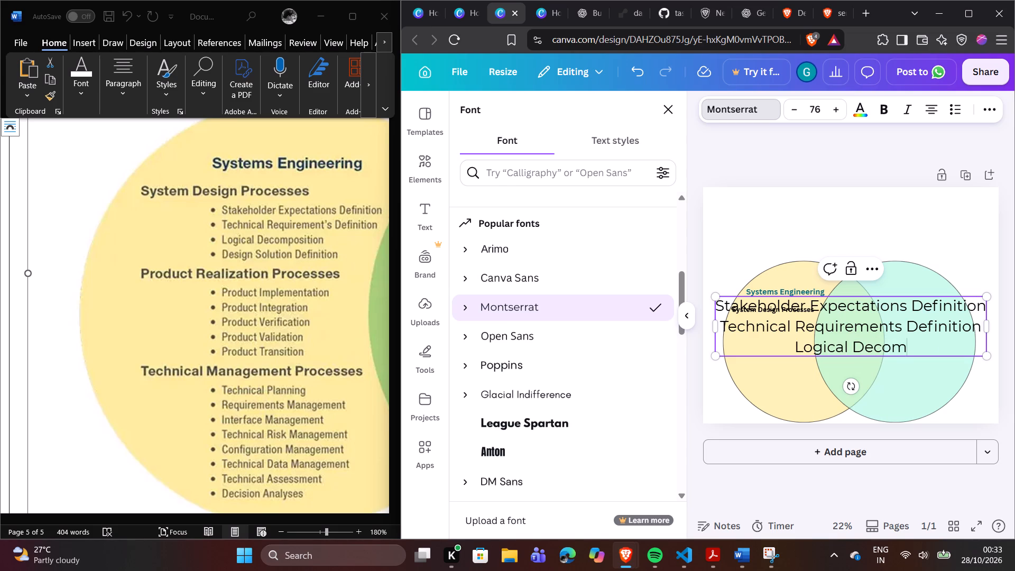
pyautogui.write('po')
pyautogui.press('s')
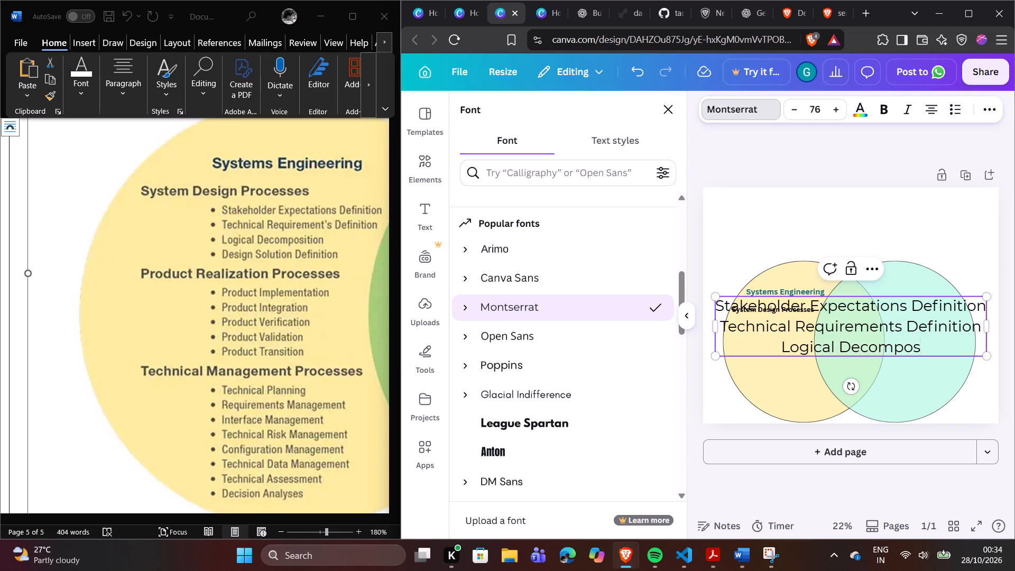
pyautogui.press('i')
pyautogui.write('tio')
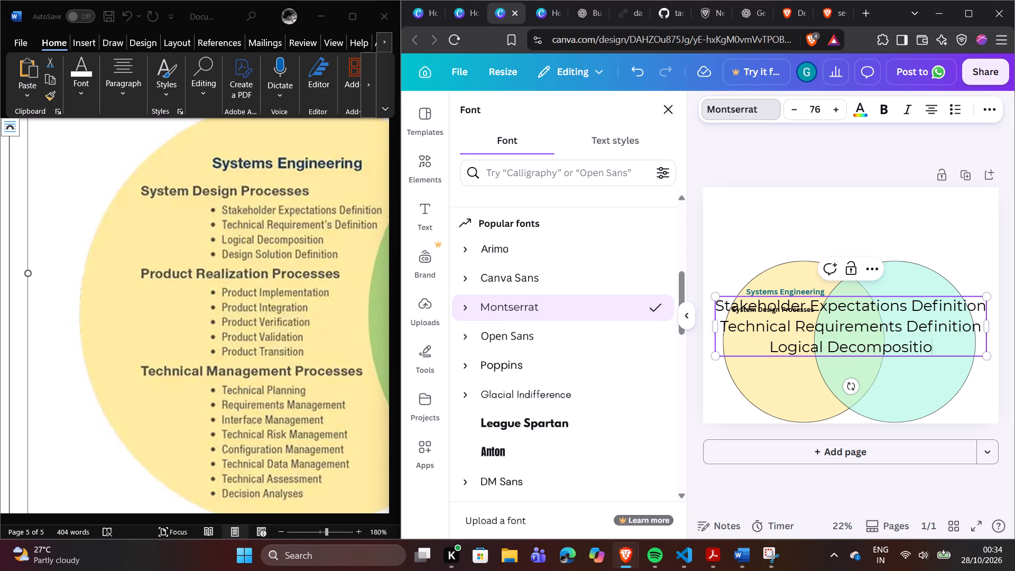
pyautogui.press('n')
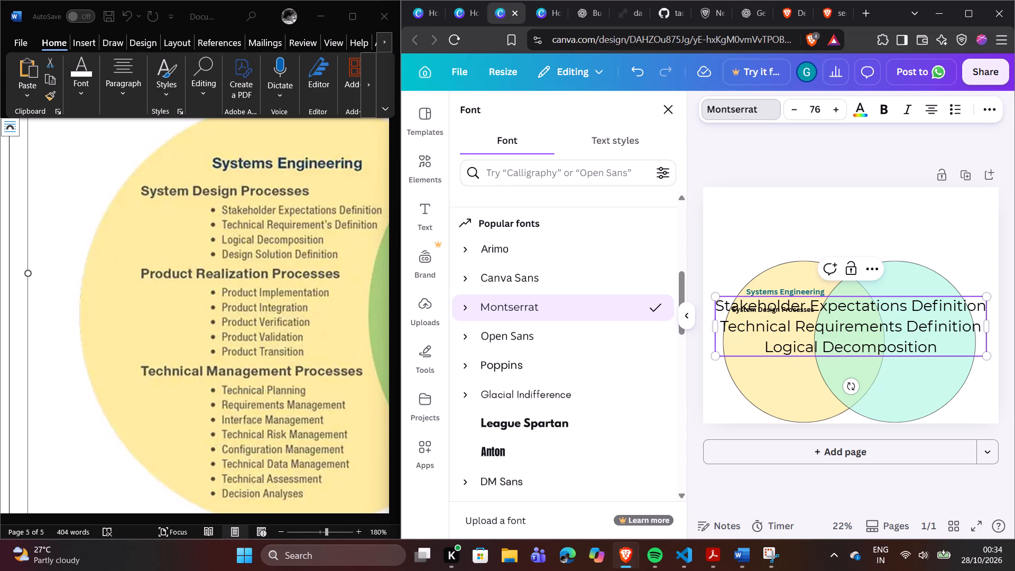
# Add "Design Solution Definition" as a fourth line below "Logical Decomposition" in the same text box.
pyautogui.press('Return')
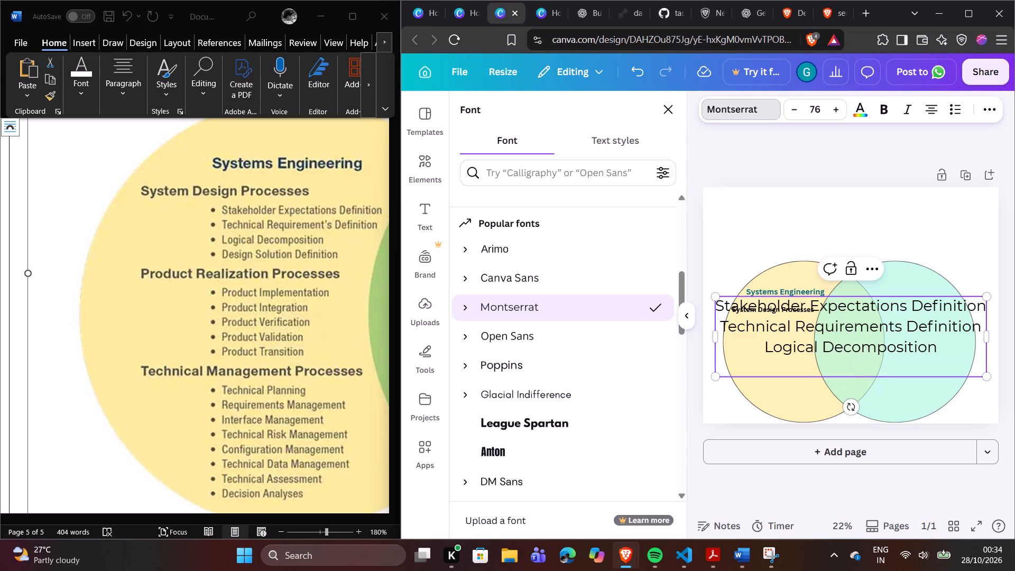
pyautogui.hotkey('shift', 'd')
pyautogui.press('e')
pyautogui.write('sign')
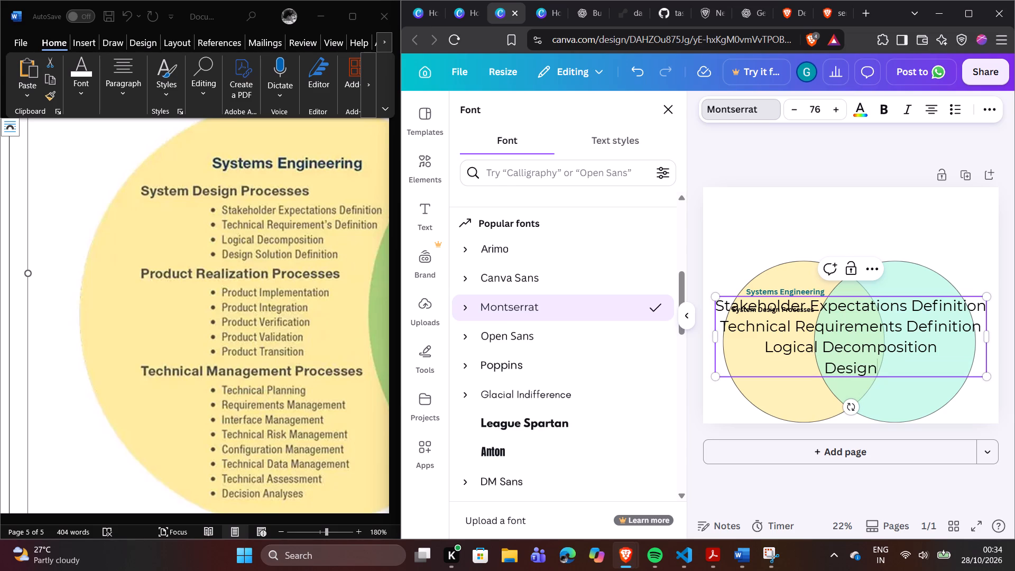
pyautogui.press('space')
pyautogui.write('Solu')
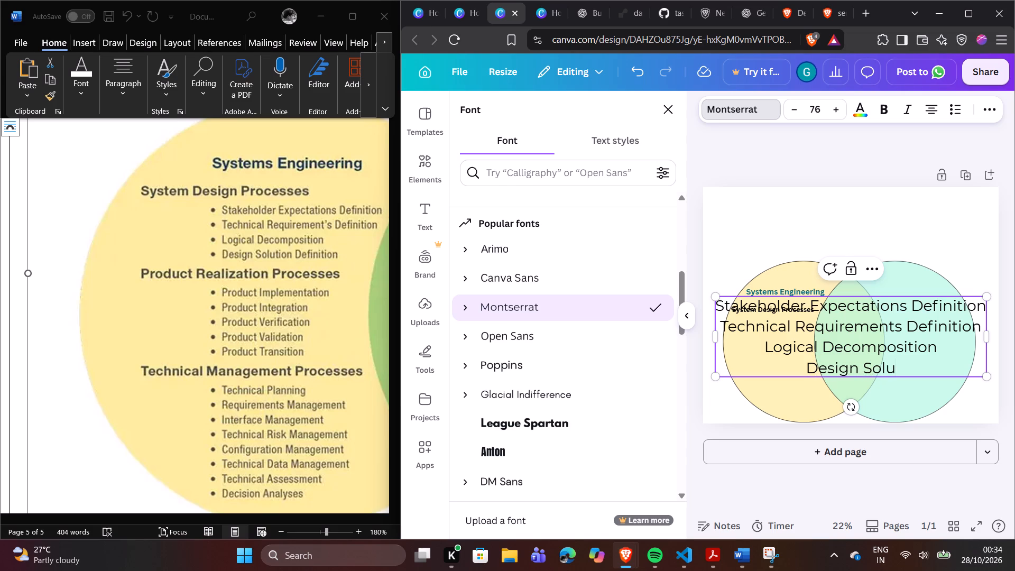
pyautogui.write('tion')
pyautogui.press('space')
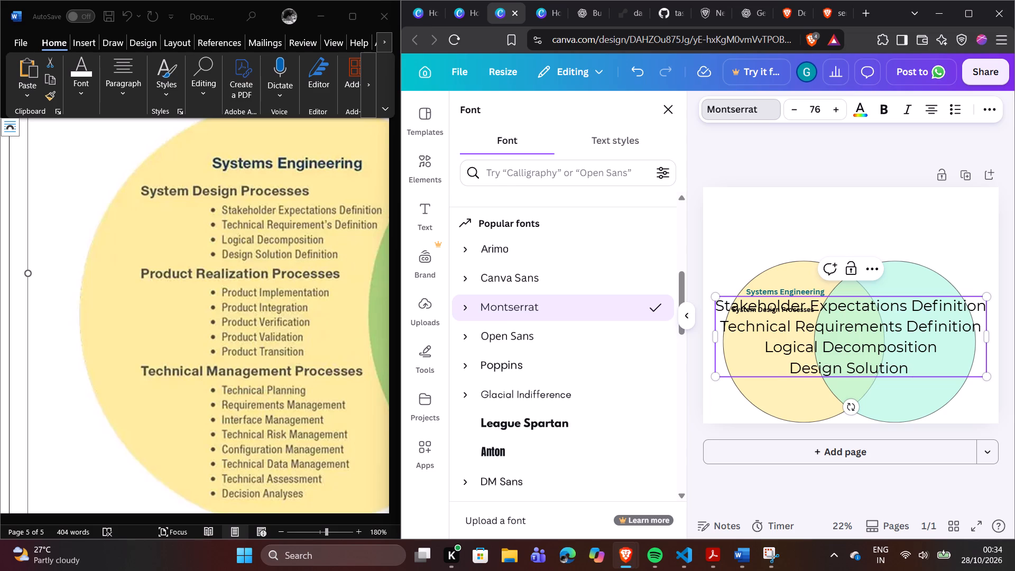
pyautogui.hotkey('shift', 'd')
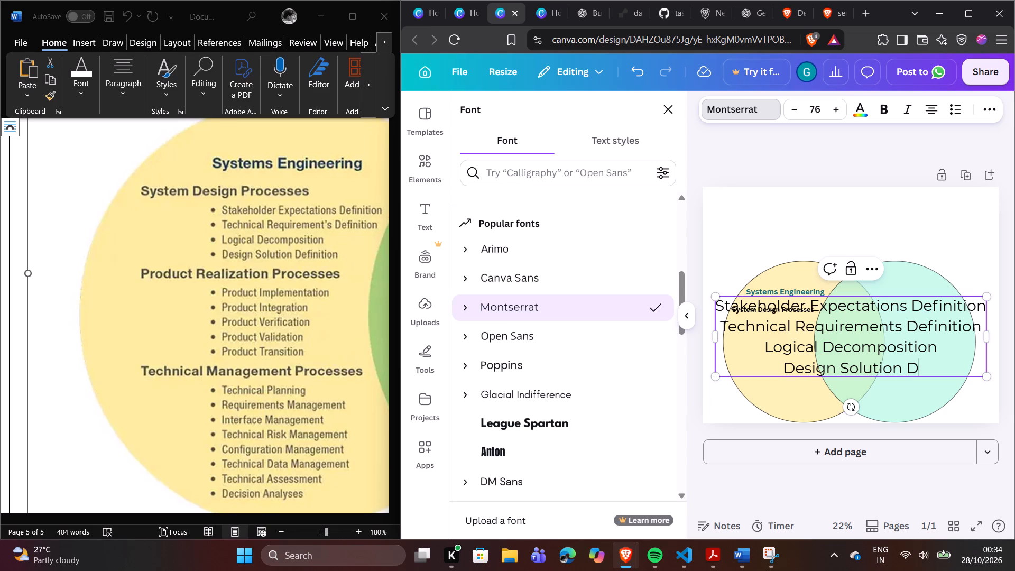
pyautogui.write('ef')
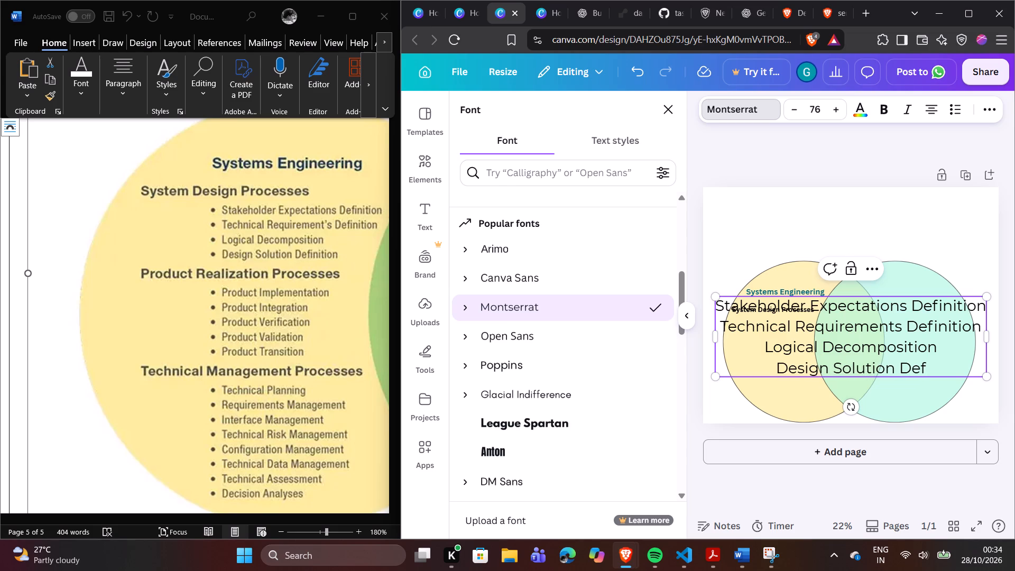
pyautogui.press('i')
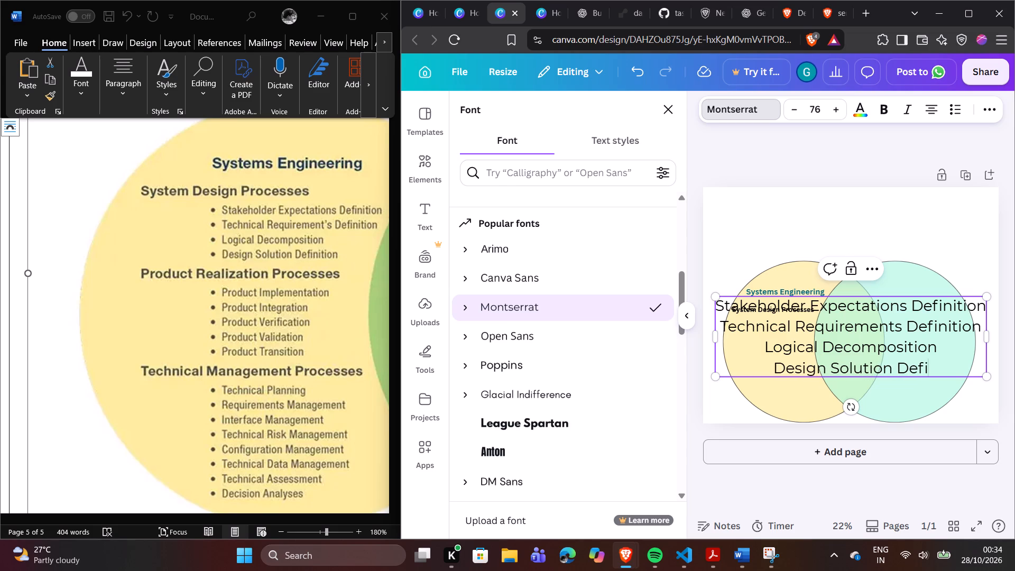
pyautogui.write('ni')
pyautogui.write('tion')
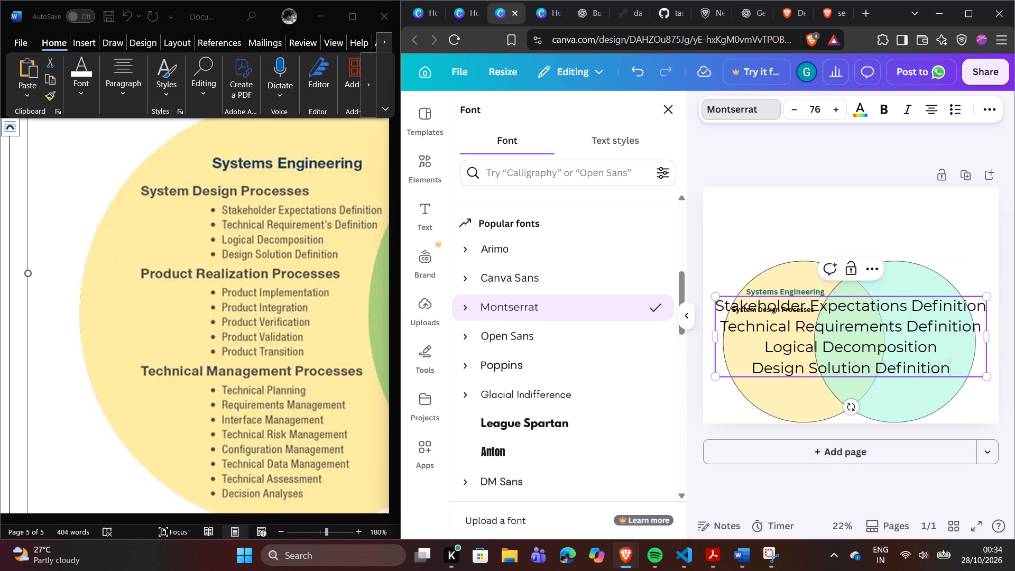
# Set the font size of all four process lines to 21.
pyautogui.moveTo(959, 368); pyautogui.dragTo(719, 311)
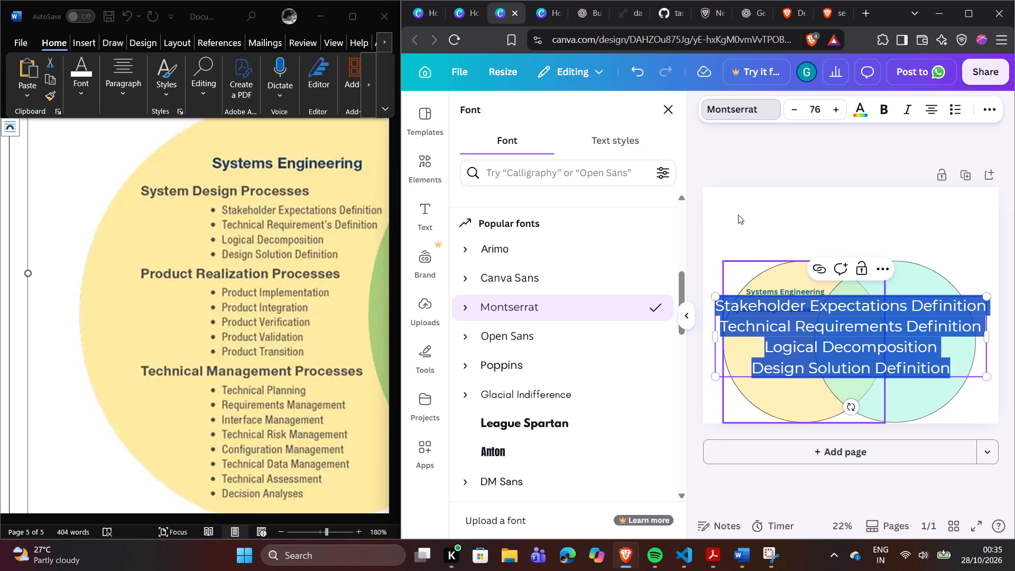
pyautogui.click(829, 108)
pyautogui.click(820, 109)
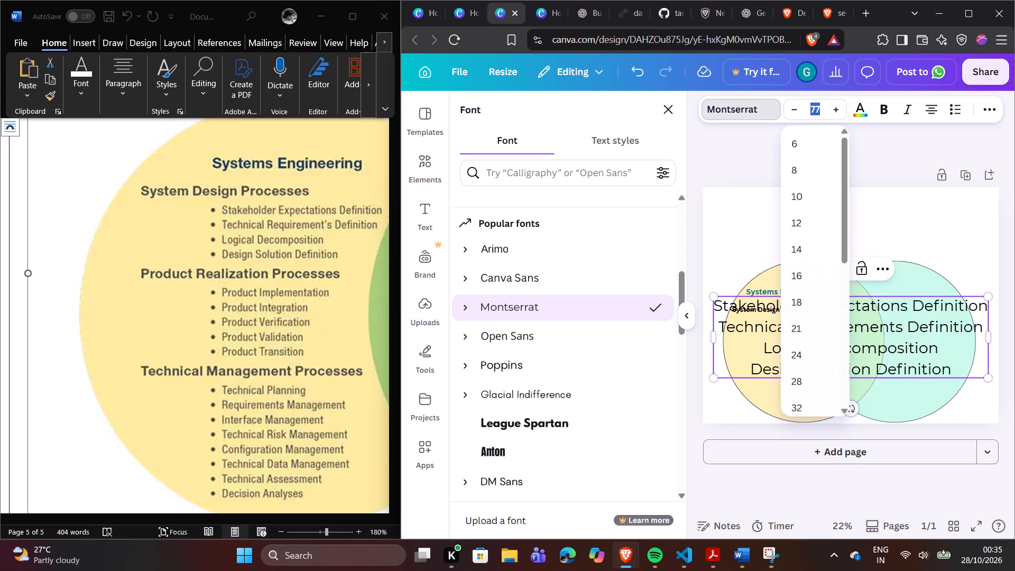
pyautogui.write('12')
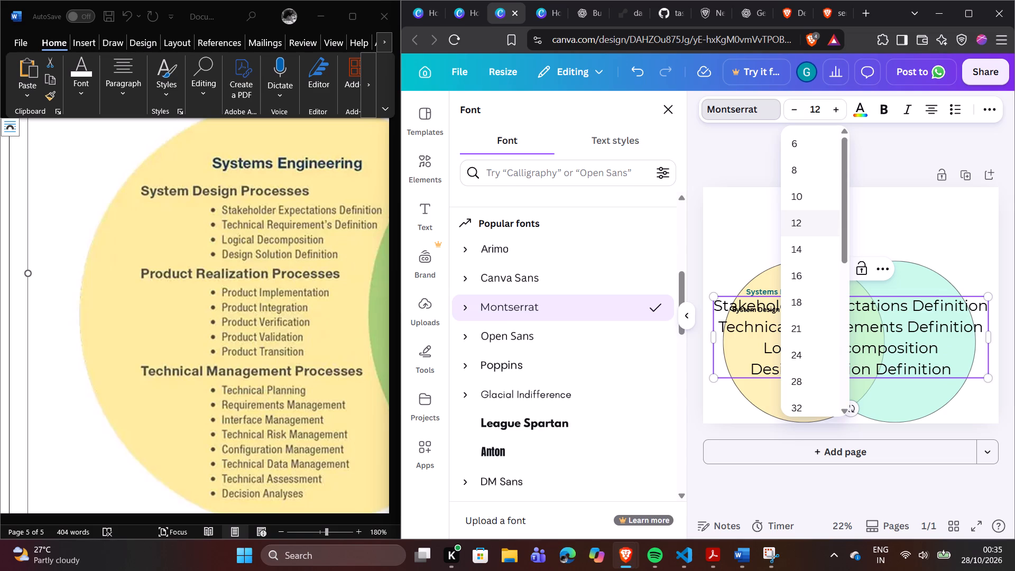
pyautogui.press('Return')
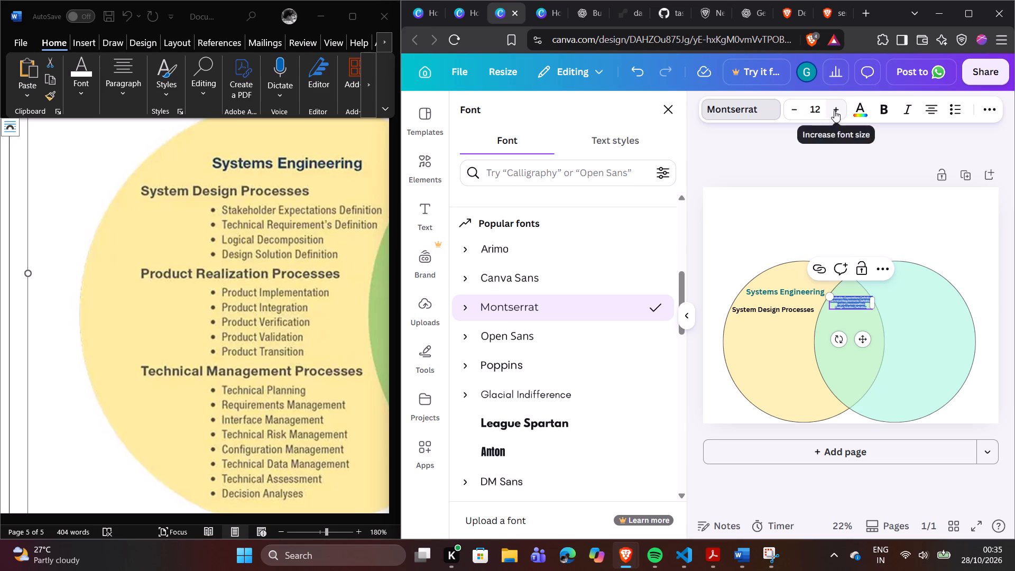
pyautogui.tripleClick(833, 110)
pyautogui.click(833, 110)
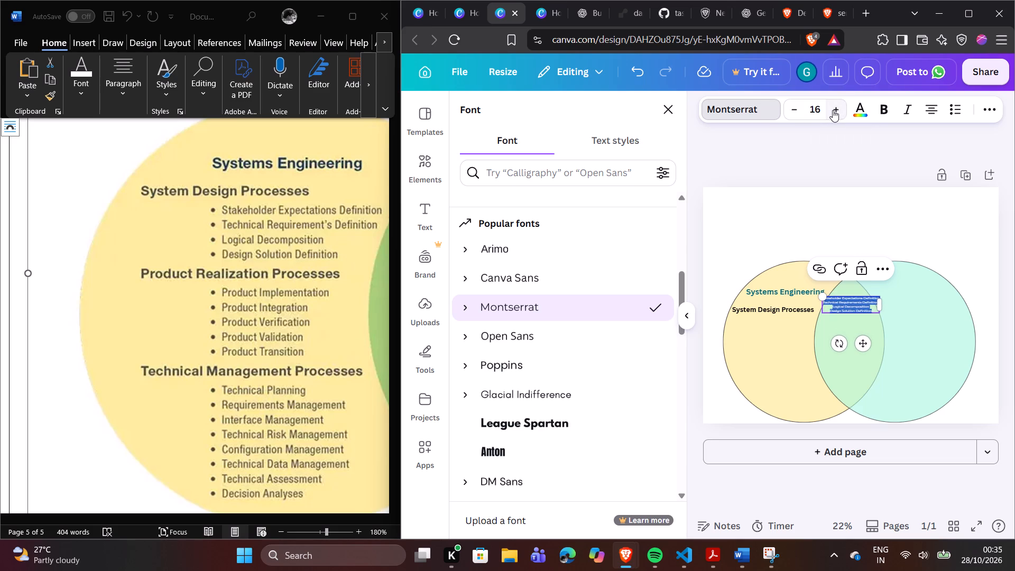
pyautogui.click(833, 110)
pyautogui.tripleClick(833, 110)
pyautogui.click(833, 109)
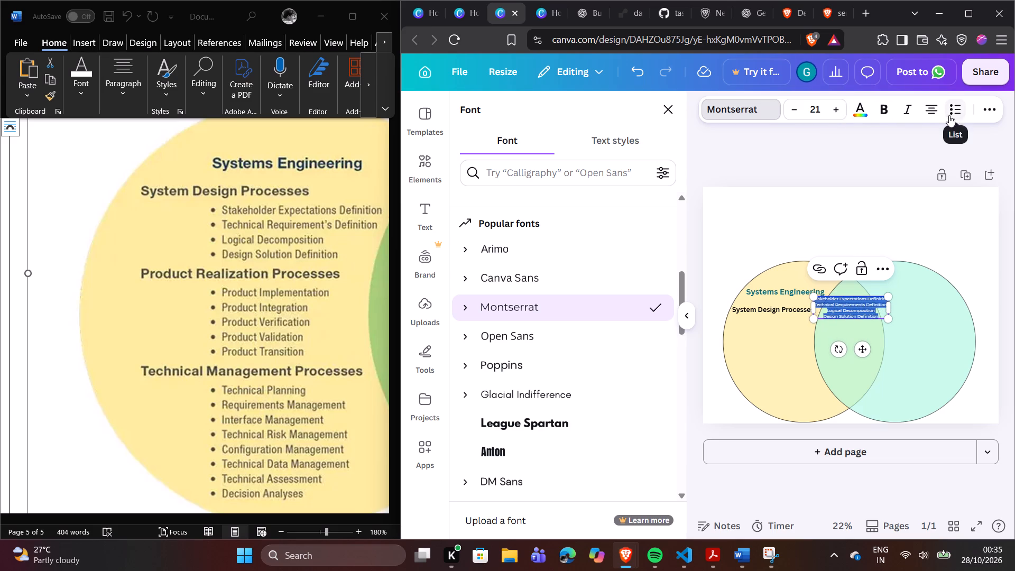
# Left-align the four process lines and format them as a bulleted list.
pyautogui.click(936, 107)
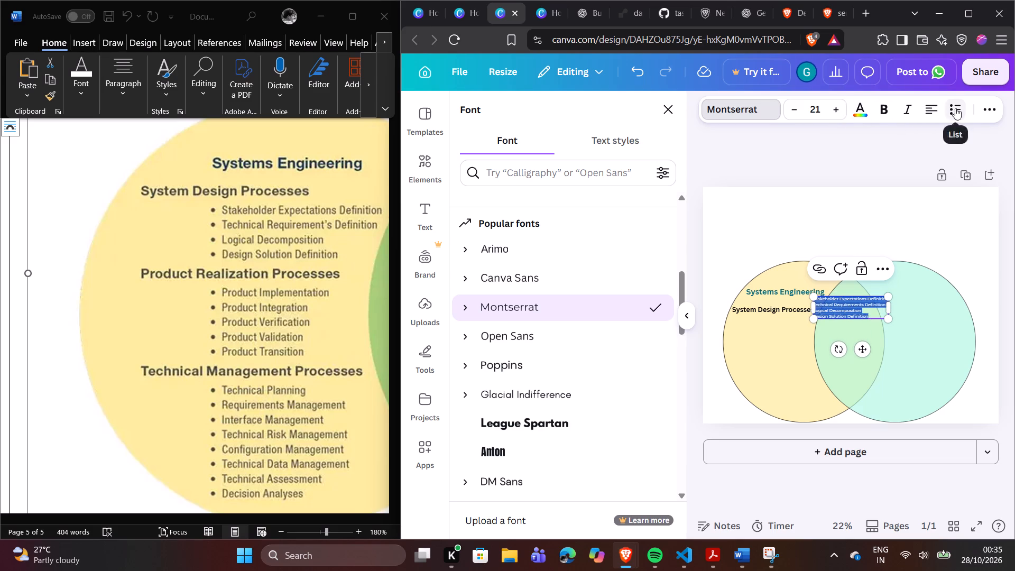
pyautogui.click(955, 108)
pyautogui.click(938, 357)
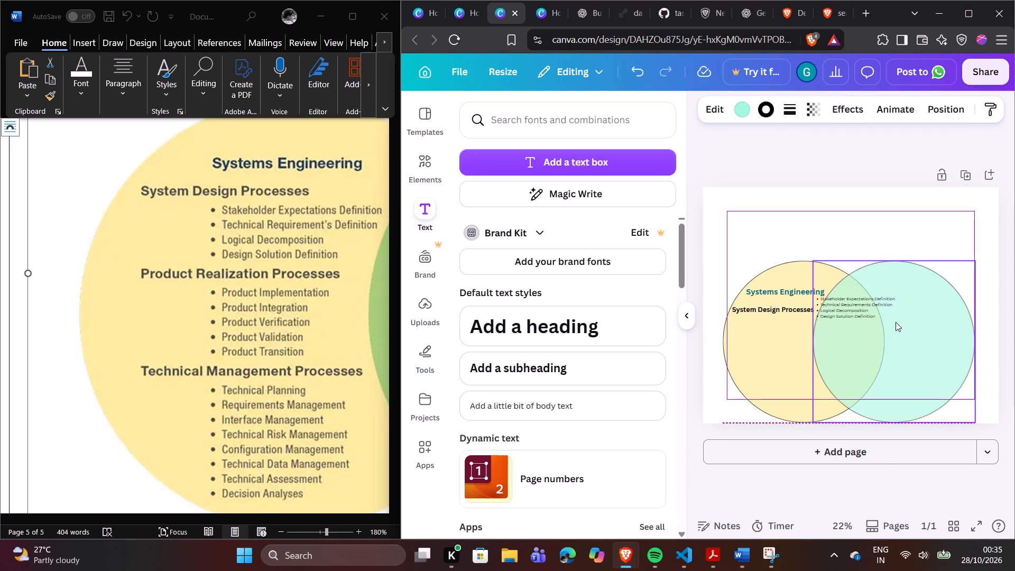
# Move the bulleted process list into the yellow circle, directly beneath the "System Design Processes" subheading.
pyautogui.moveTo(856, 301); pyautogui.dragTo(773, 320)
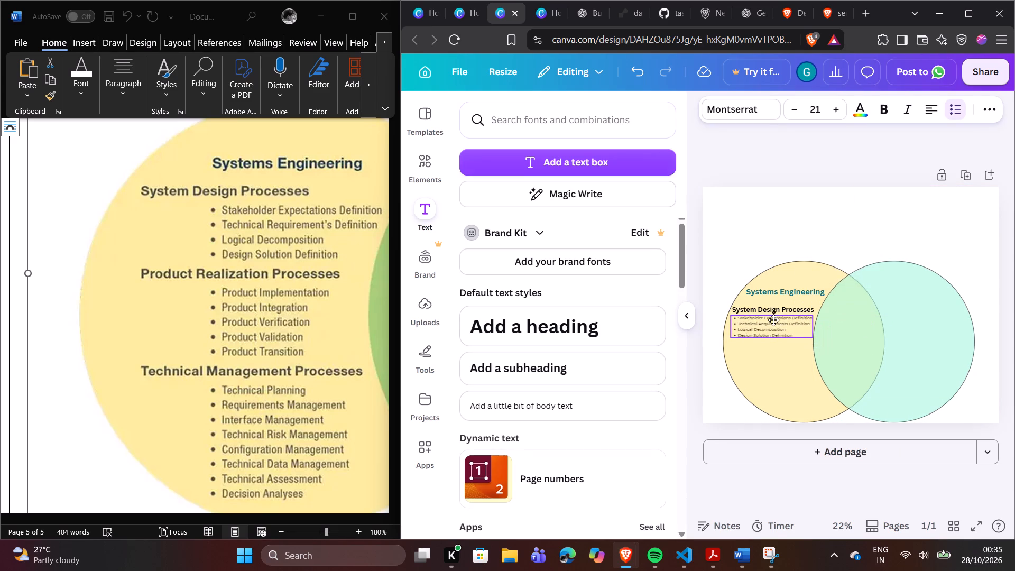
pyautogui.moveTo(773, 320); pyautogui.dragTo(777, 325)
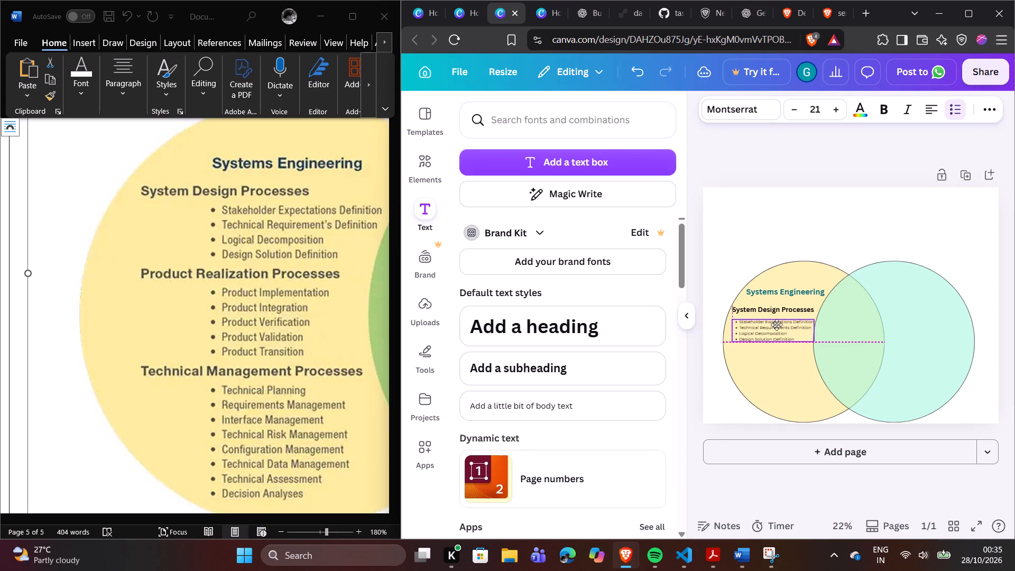
pyautogui.moveTo(777, 325); pyautogui.dragTo(774, 318)
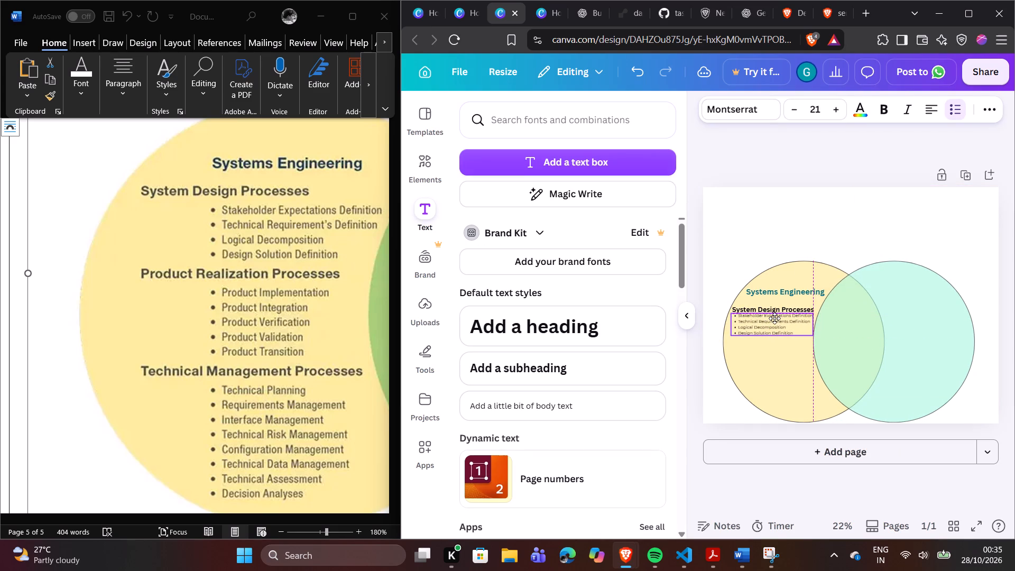
pyautogui.moveTo(774, 318); pyautogui.dragTo(772, 320)
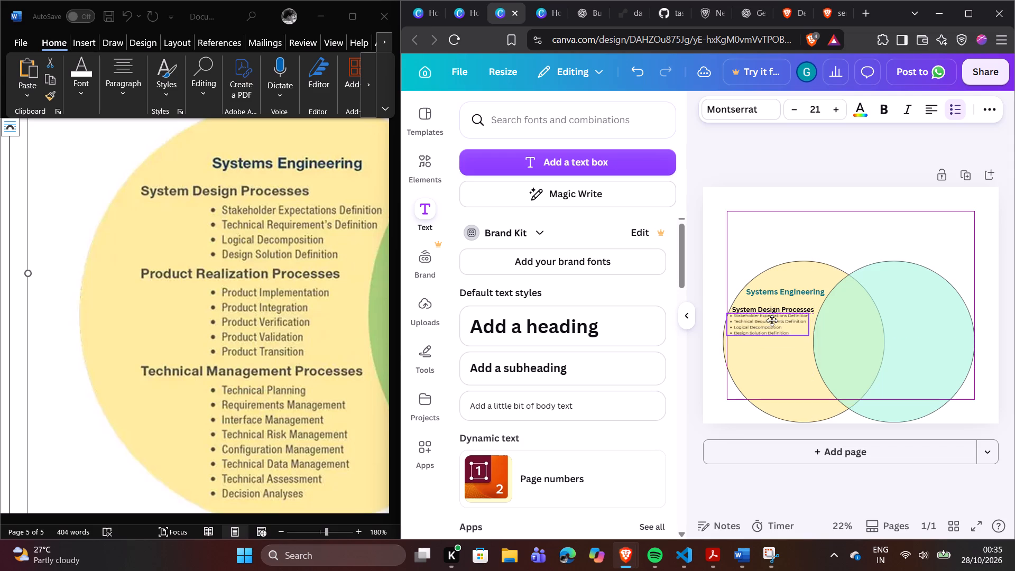
pyautogui.moveTo(772, 320); pyautogui.dragTo(775, 319)
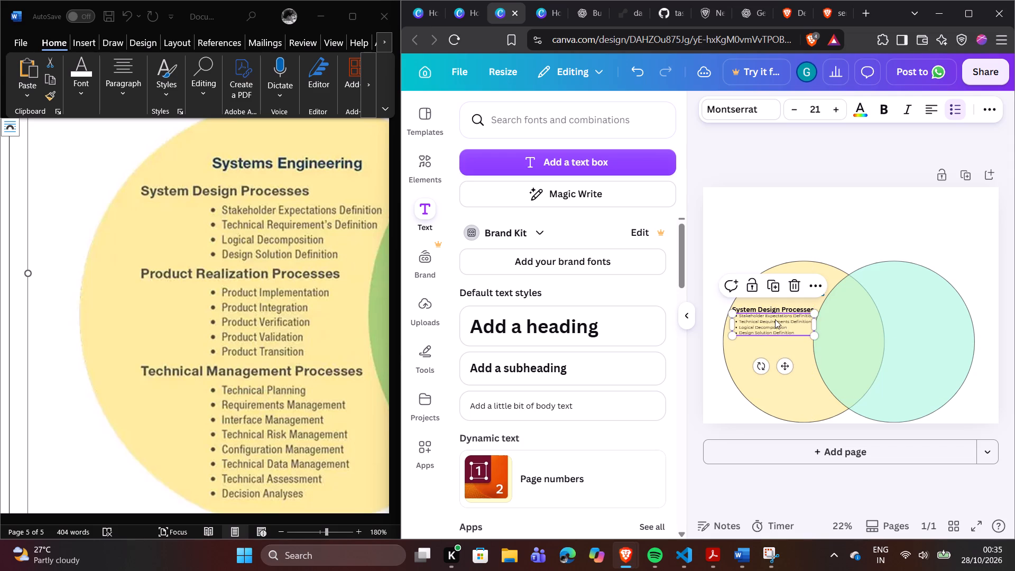
pyautogui.click(843, 303)
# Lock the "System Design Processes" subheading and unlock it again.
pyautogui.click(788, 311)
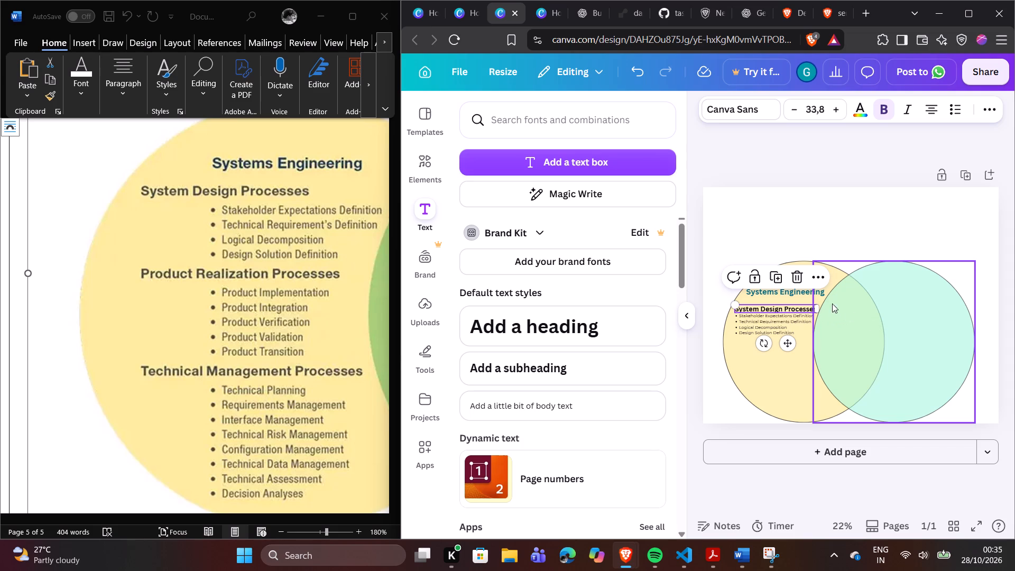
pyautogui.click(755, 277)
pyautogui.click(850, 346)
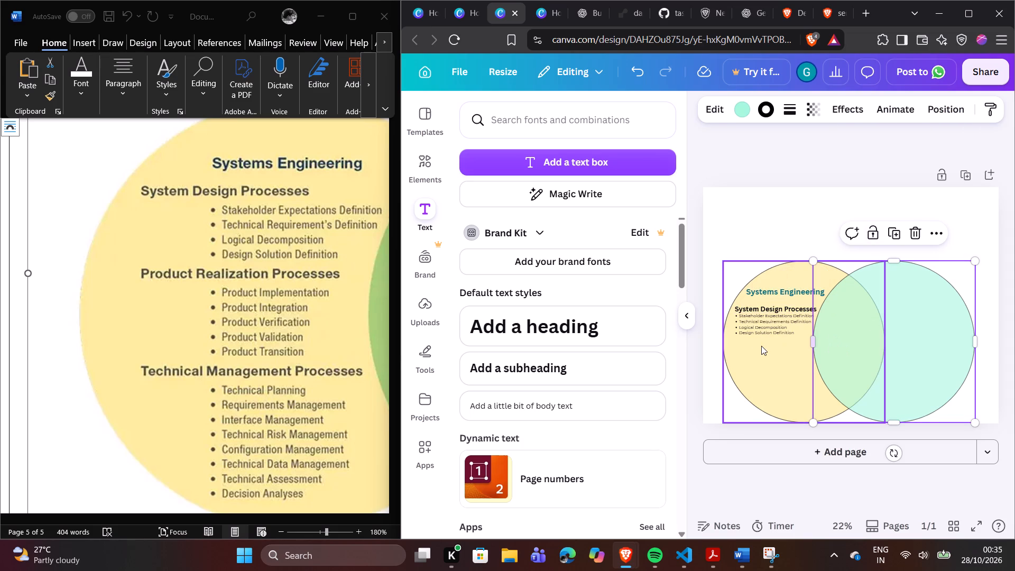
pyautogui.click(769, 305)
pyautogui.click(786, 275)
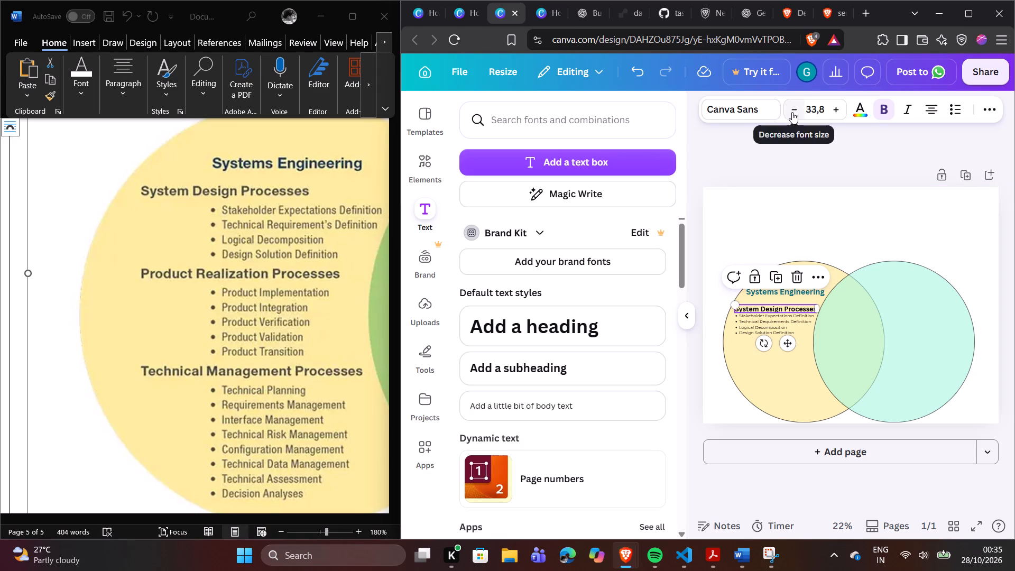
# Reduce the "System Design Processes" subheading's font size to 30.8.
pyautogui.tripleClick(792, 112)
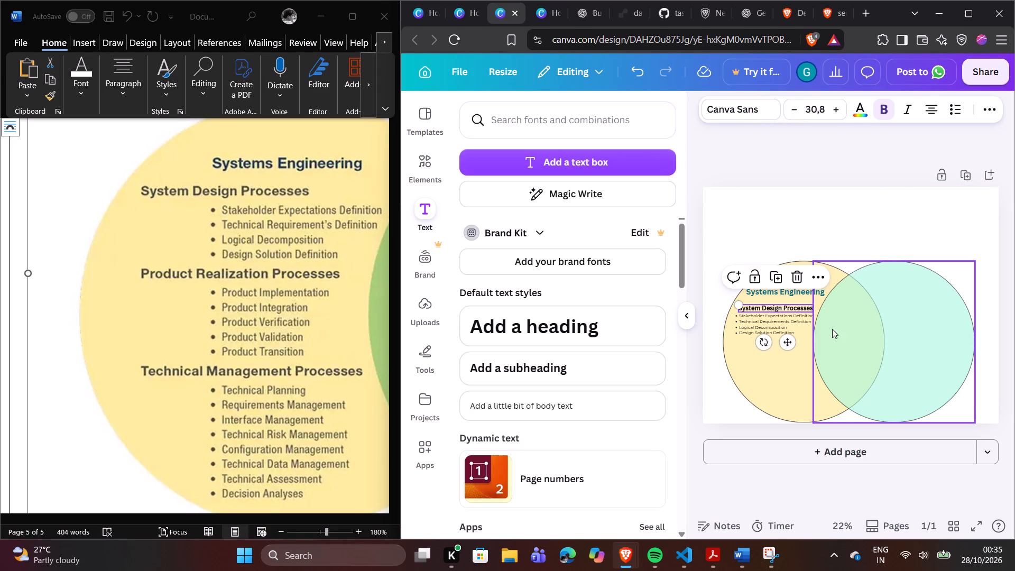
pyautogui.click(847, 338)
# Reposition the "System Design Processes" subheading under the "Systems Engineering" heading, with the bulleted list directly beneath it.
pyautogui.moveTo(786, 307); pyautogui.dragTo(781, 304)
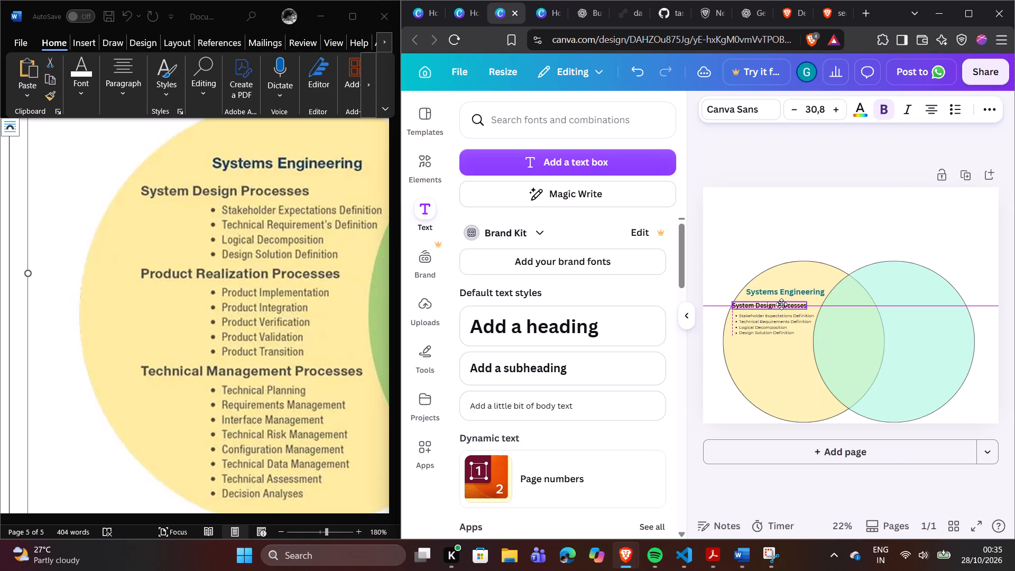
pyautogui.moveTo(781, 304); pyautogui.dragTo(781, 307)
pyautogui.click(777, 325)
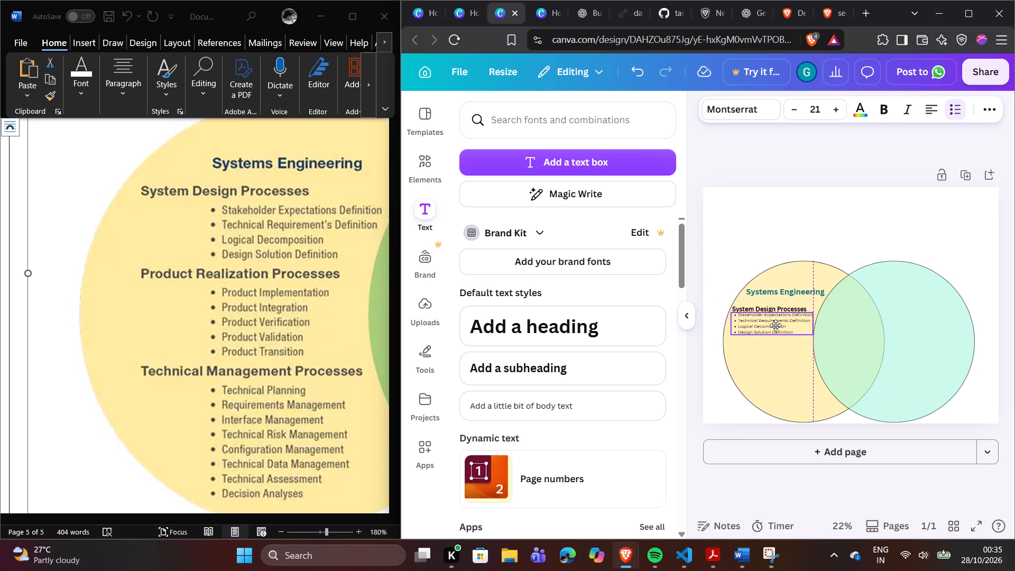
pyautogui.click(768, 310)
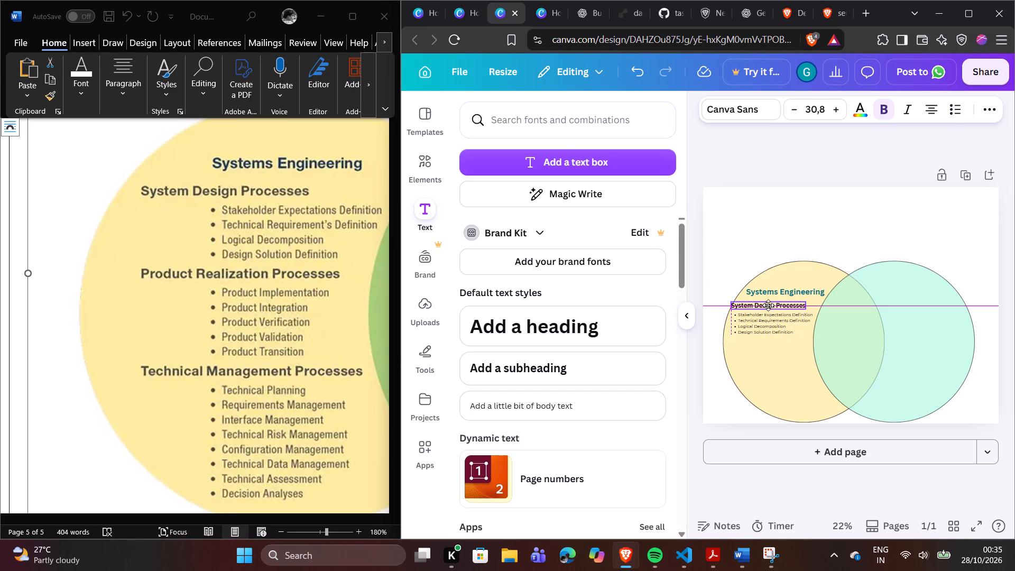
pyautogui.click(770, 319)
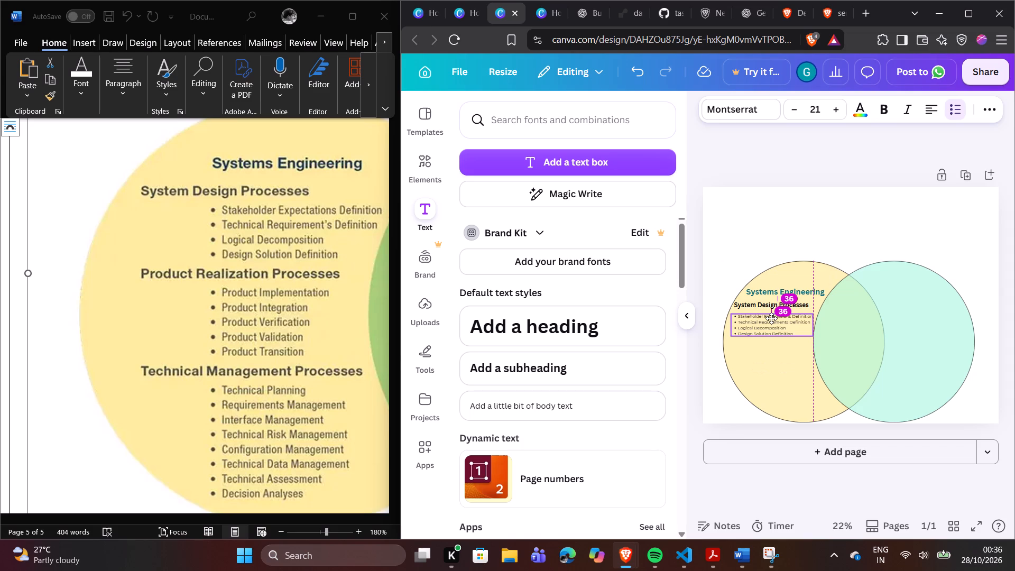
pyautogui.click(854, 328)
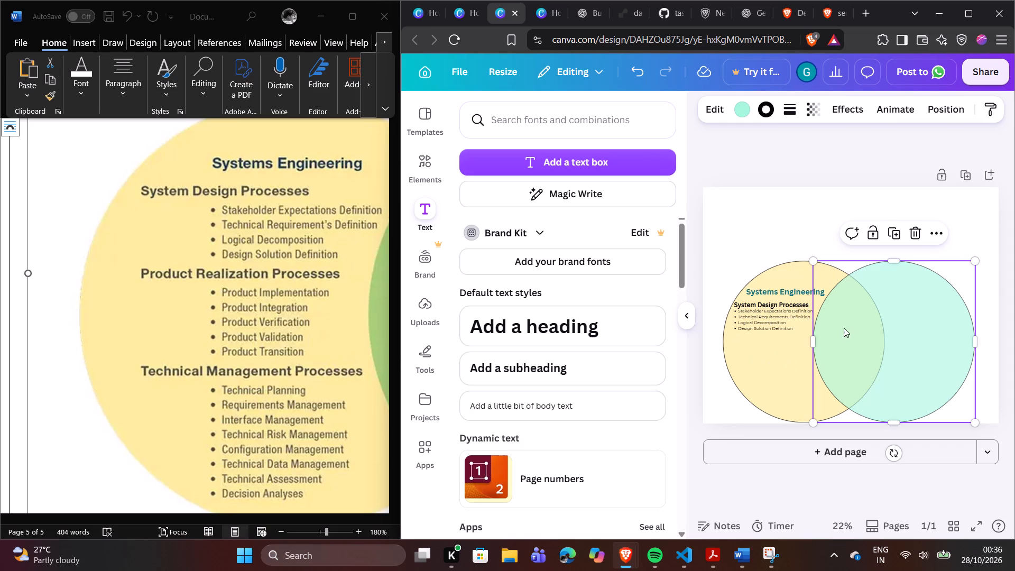
# Widen the bulleted list's text box slightly and place it close beneath the "System Design Processes" subheading.
pyautogui.click(765, 320)
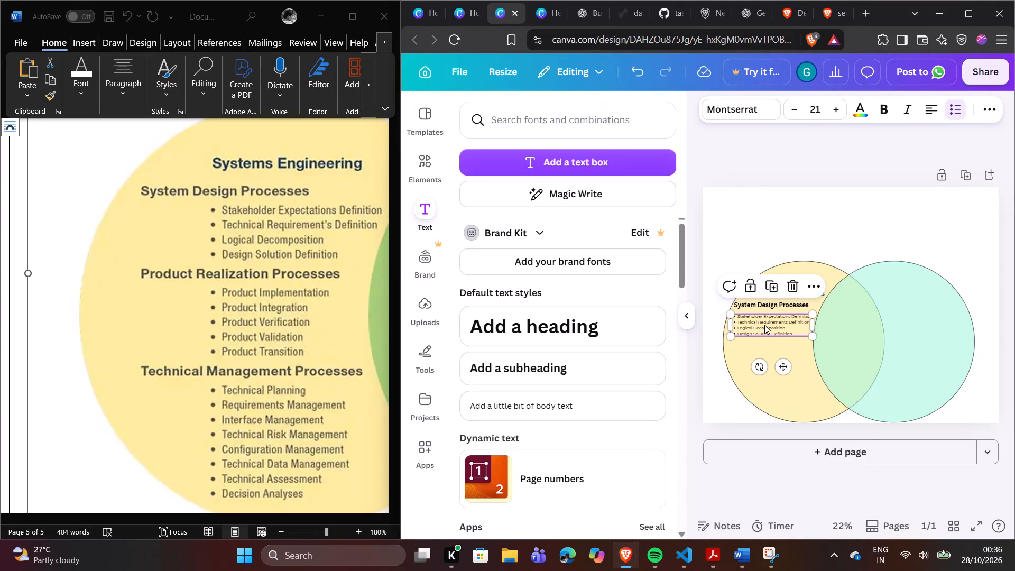
pyautogui.click(814, 326)
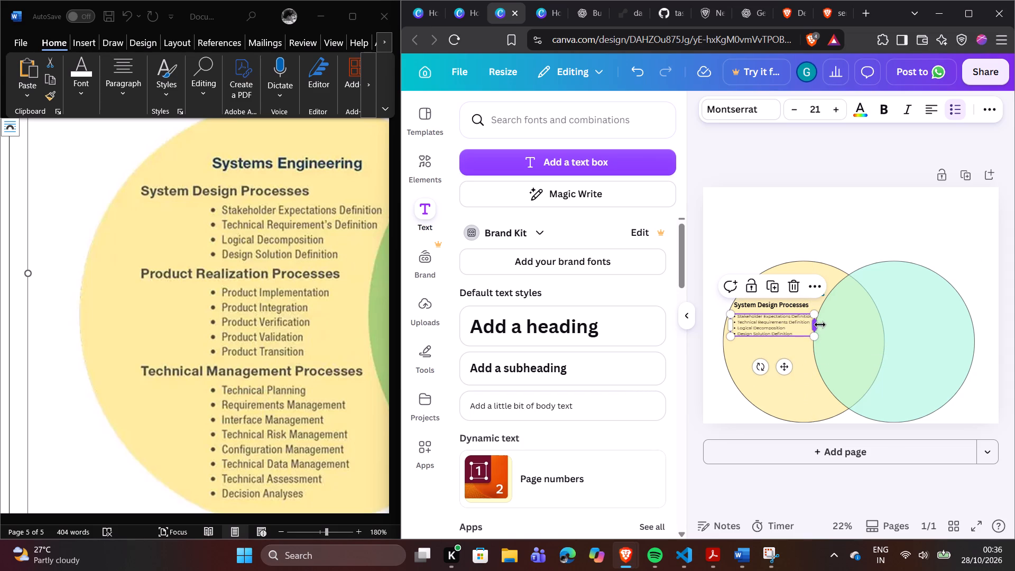
pyautogui.click(829, 324)
pyautogui.click(787, 324)
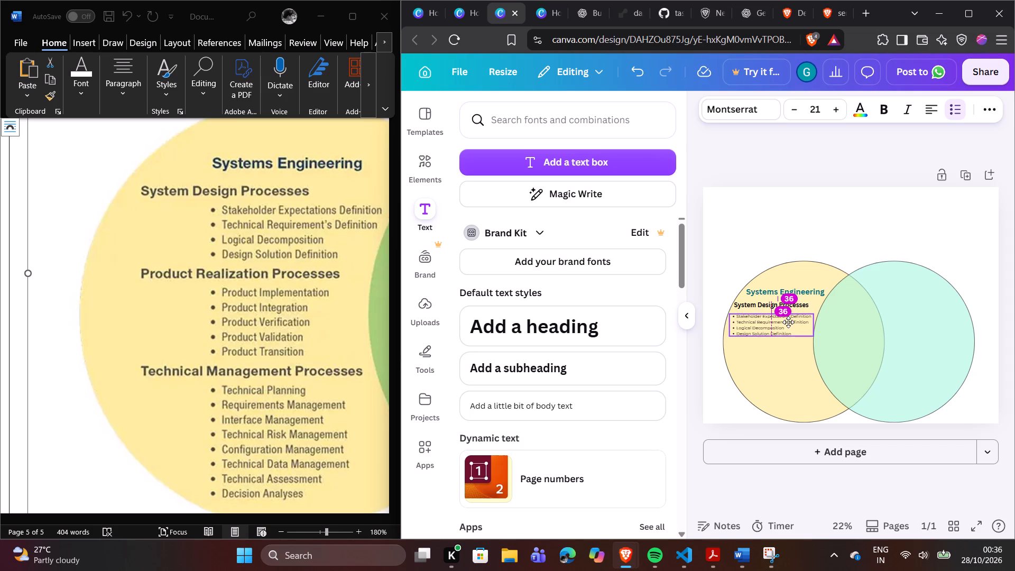
pyautogui.doubleClick(839, 310)
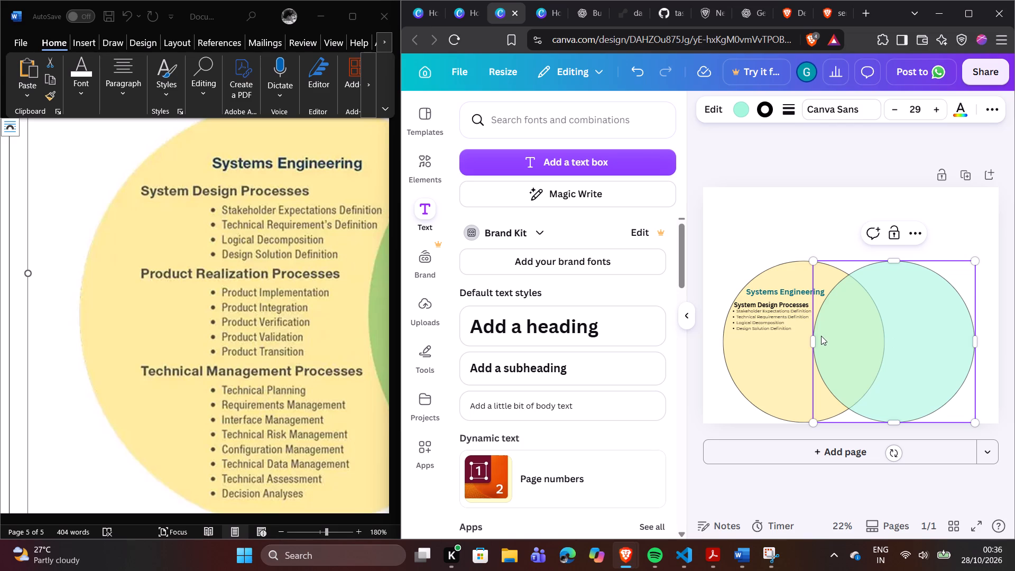
# Duplicate the "System Design Processes" subheading and place the copy below the bulleted list in the yellow circle.
pyautogui.click(779, 317)
pyautogui.click(779, 303)
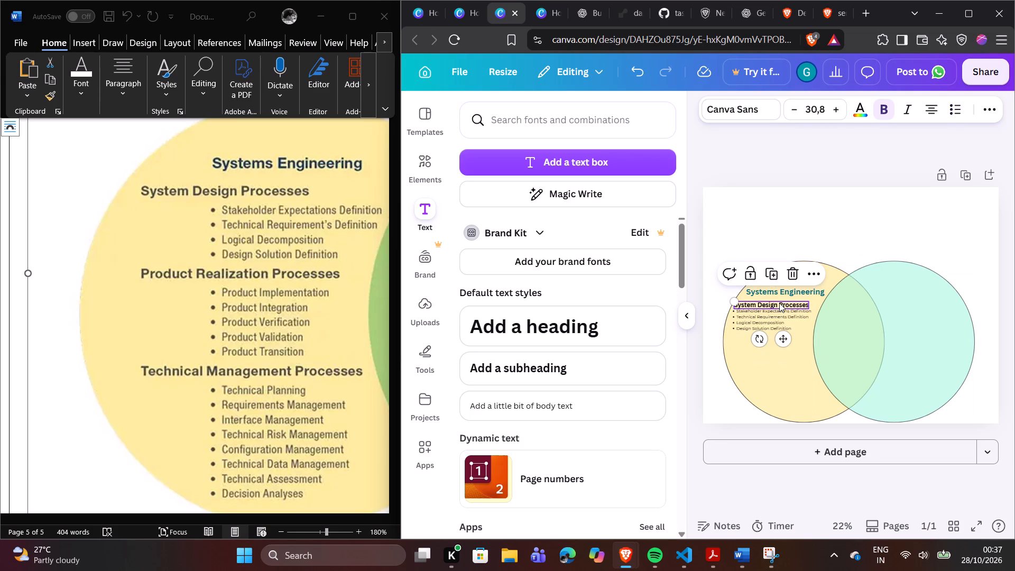
pyautogui.click(771, 270)
pyautogui.moveTo(773, 319); pyautogui.dragTo(774, 326)
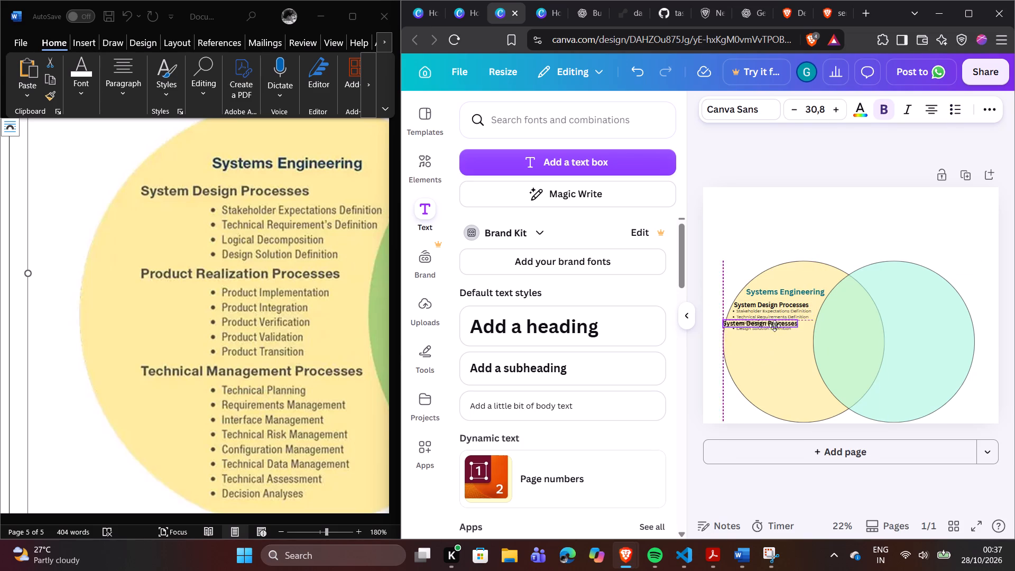
pyautogui.moveTo(774, 326); pyautogui.dragTo(779, 338)
# Replace the duplicated subheading's text with "Product Realization Processes".
pyautogui.click(779, 338)
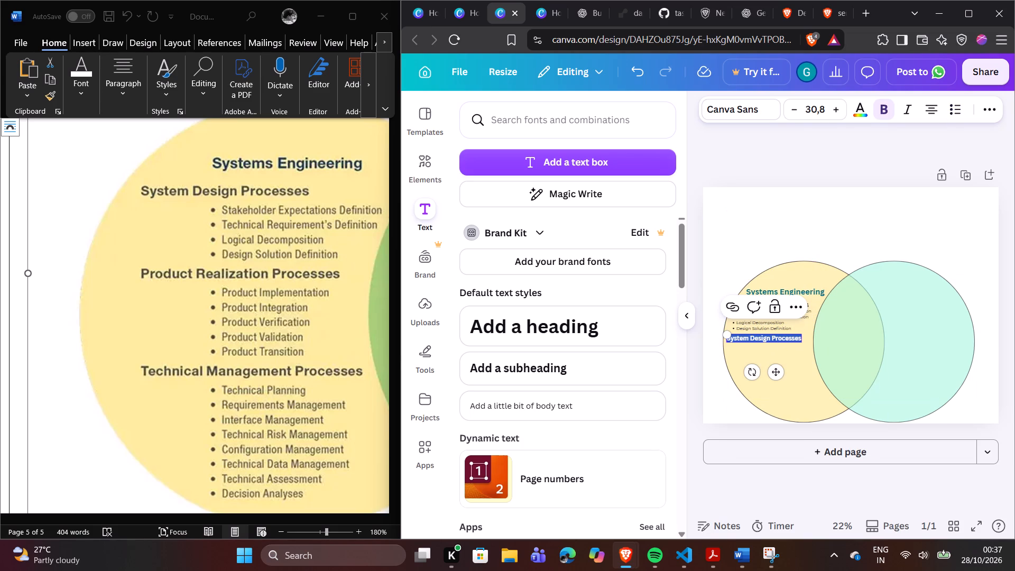
pyautogui.hotkey('shift', 'p')
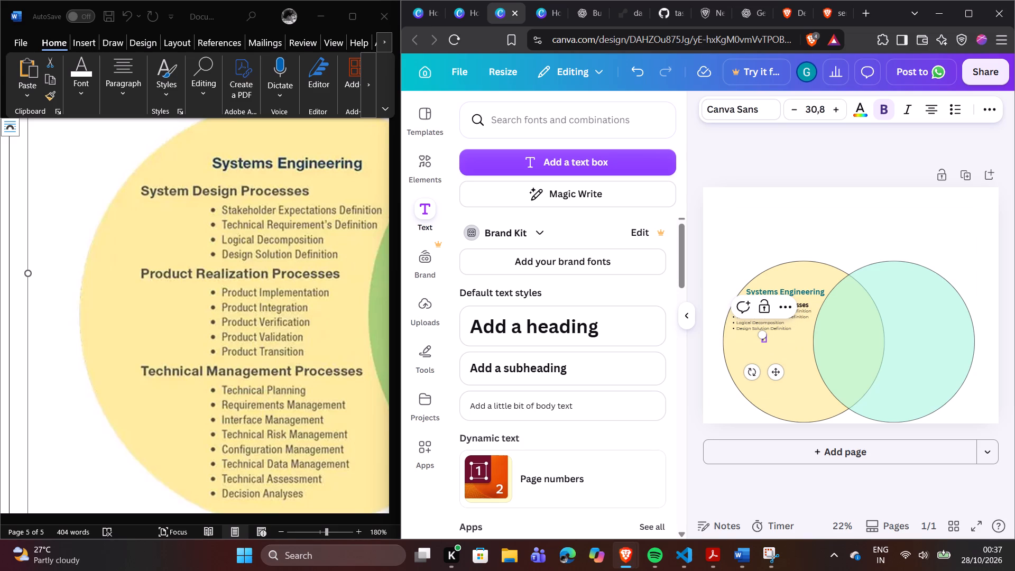
pyautogui.write('roduct')
pyautogui.press('space')
pyautogui.hotkey('shift', 'r')
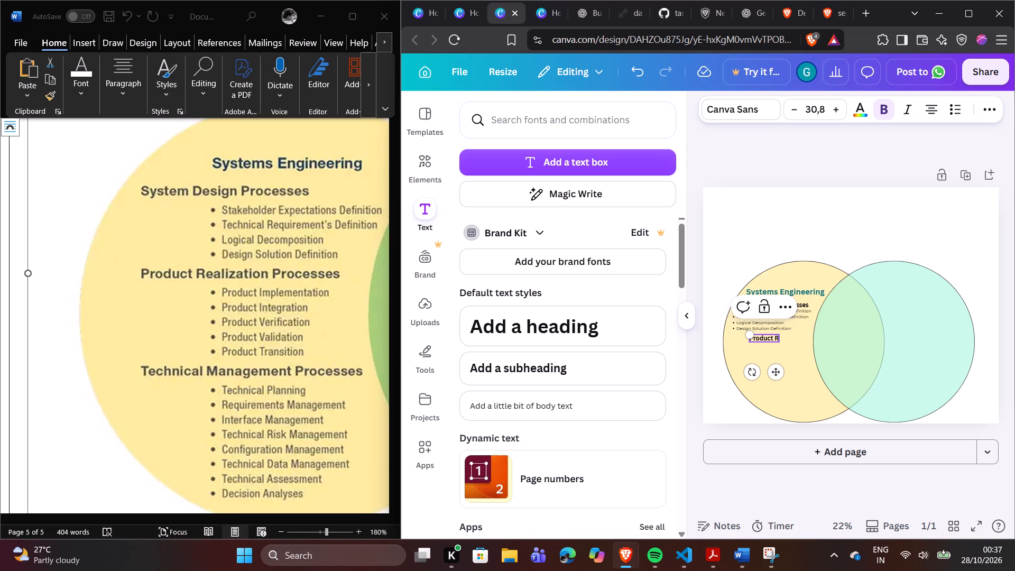
pyautogui.press('e')
pyautogui.write('alization')
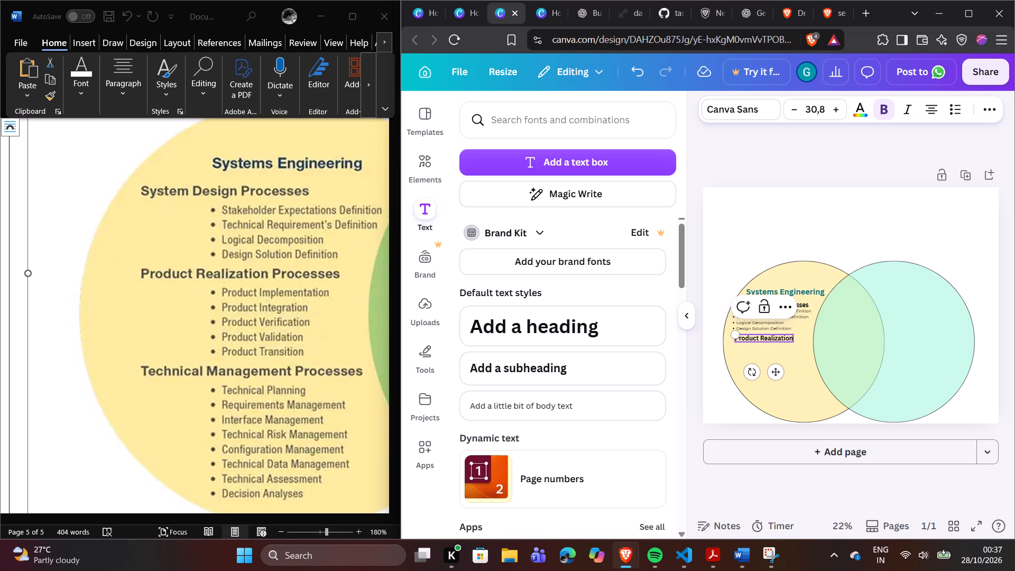
pyautogui.press('space')
pyautogui.hotkey('shift', 'p')
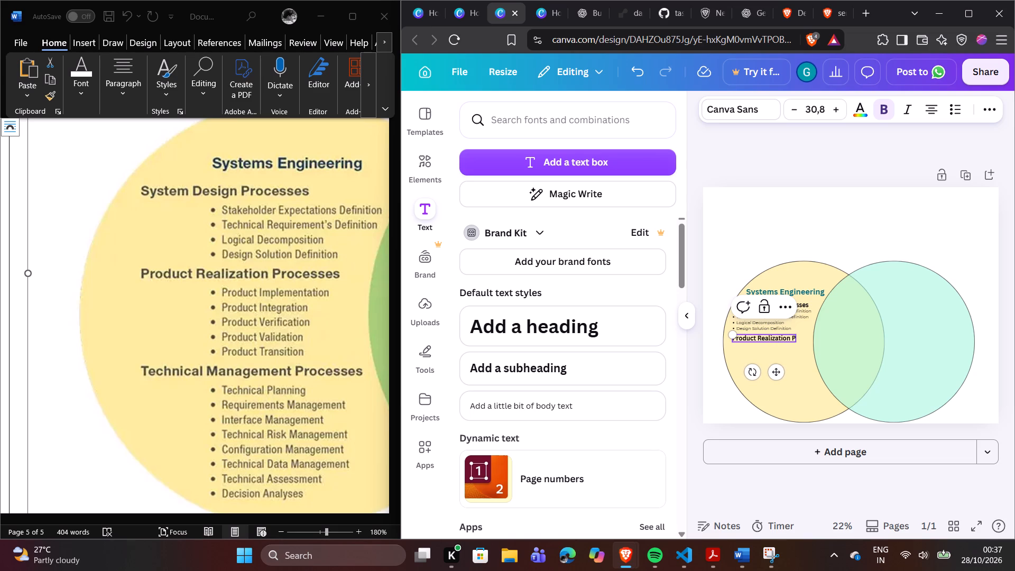
pyautogui.write('ro')
pyautogui.press('c')
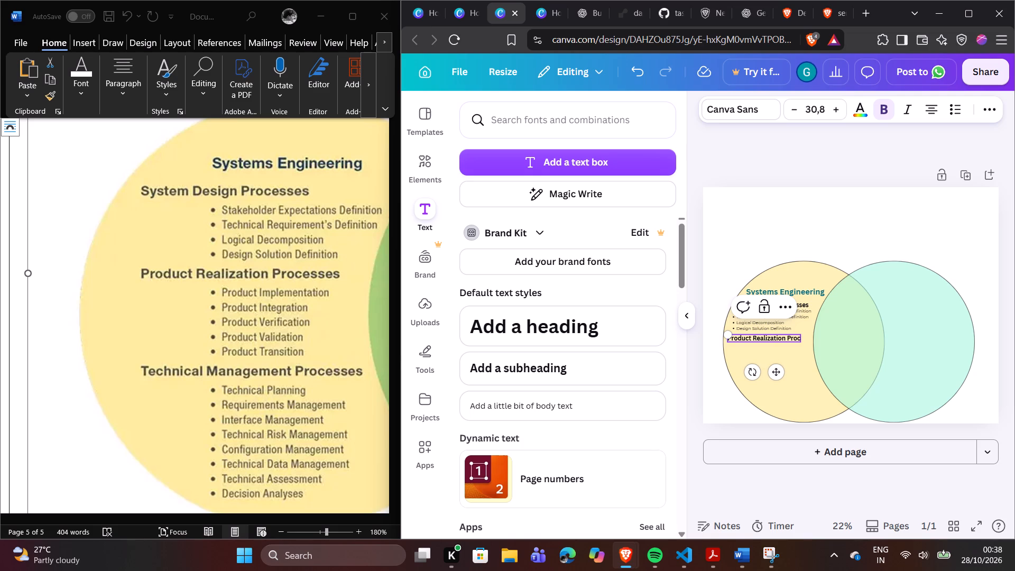
pyautogui.press('e')
pyautogui.write('sses')
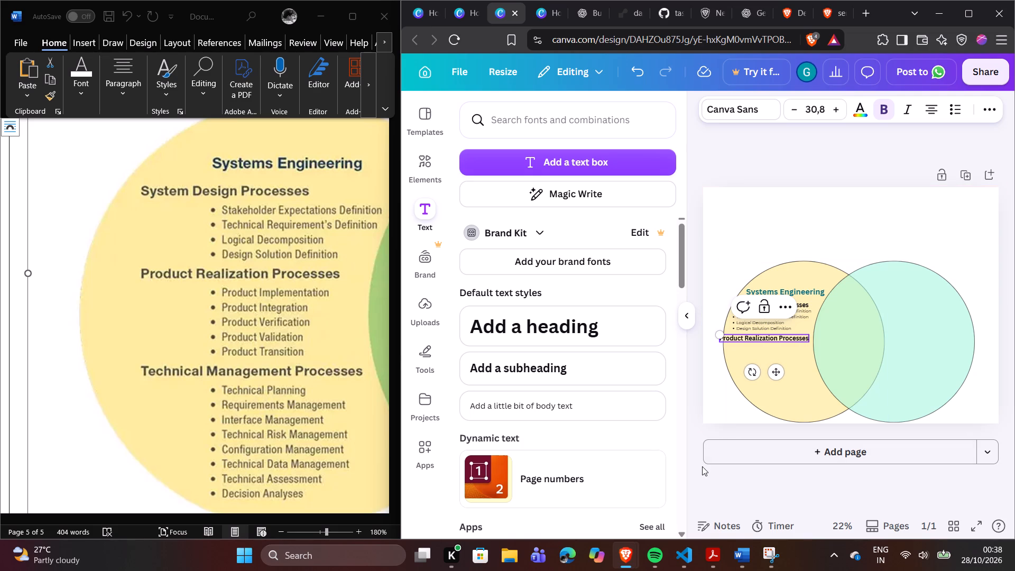
pyautogui.click(716, 365)
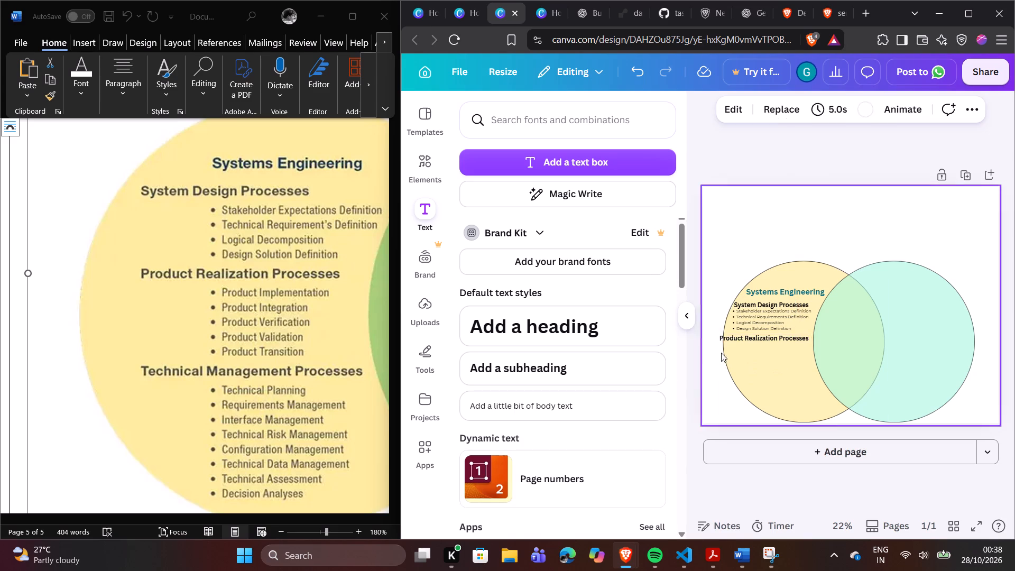
# Shift the "Product Realization Processes" subheading slightly to the right so it starts at the yellow circle's edge.
pyautogui.click(745, 335)
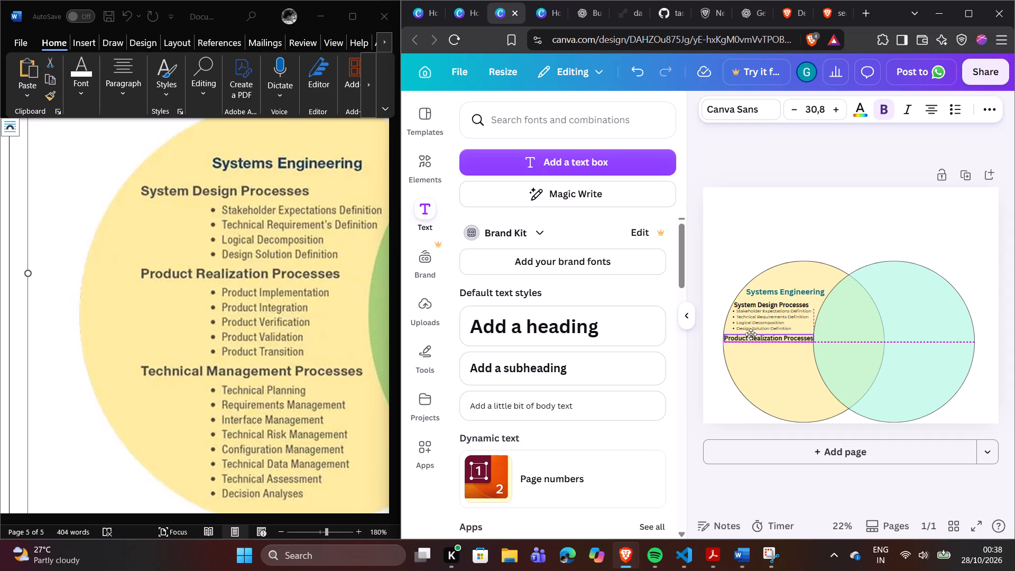
pyautogui.click(707, 350)
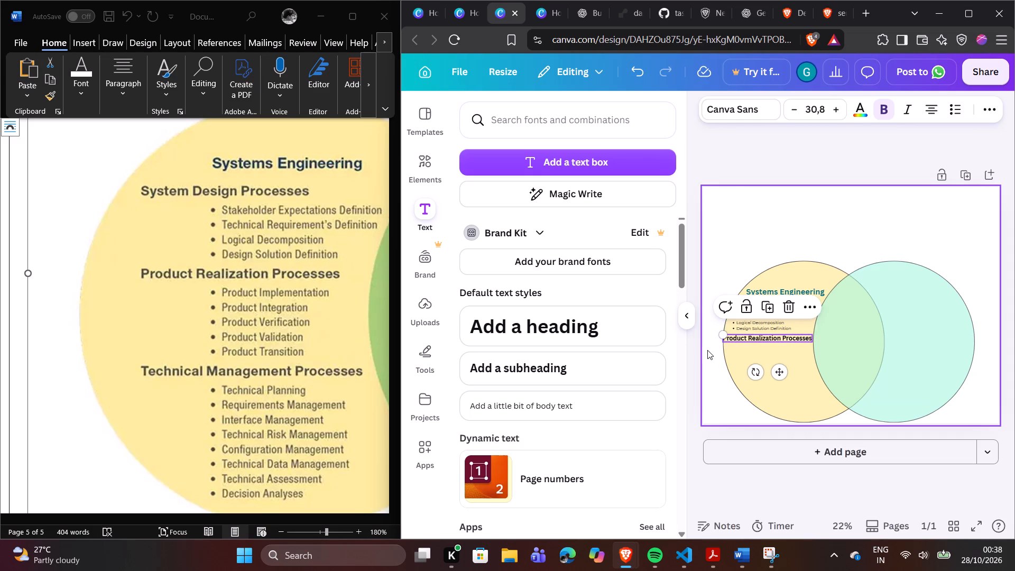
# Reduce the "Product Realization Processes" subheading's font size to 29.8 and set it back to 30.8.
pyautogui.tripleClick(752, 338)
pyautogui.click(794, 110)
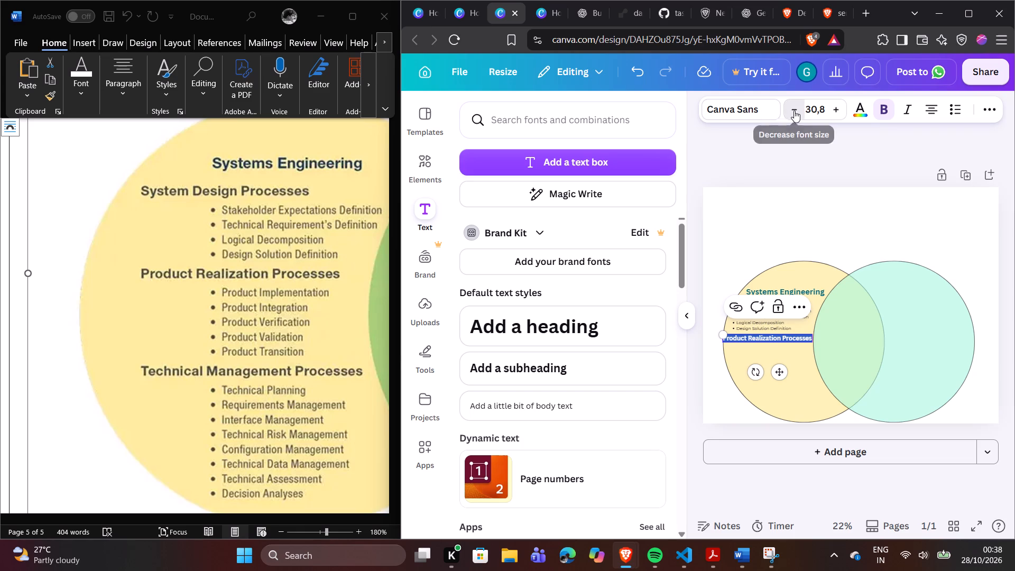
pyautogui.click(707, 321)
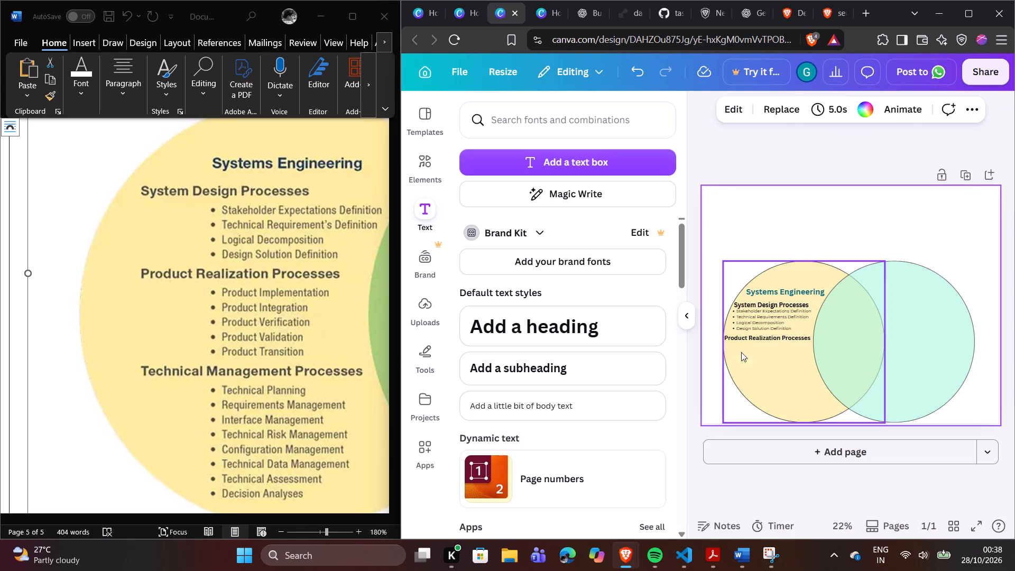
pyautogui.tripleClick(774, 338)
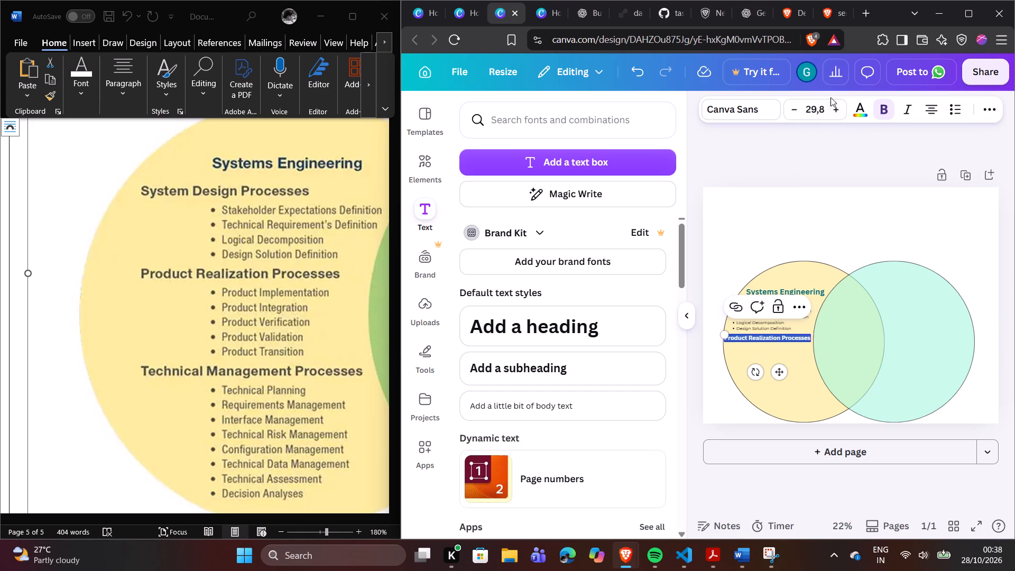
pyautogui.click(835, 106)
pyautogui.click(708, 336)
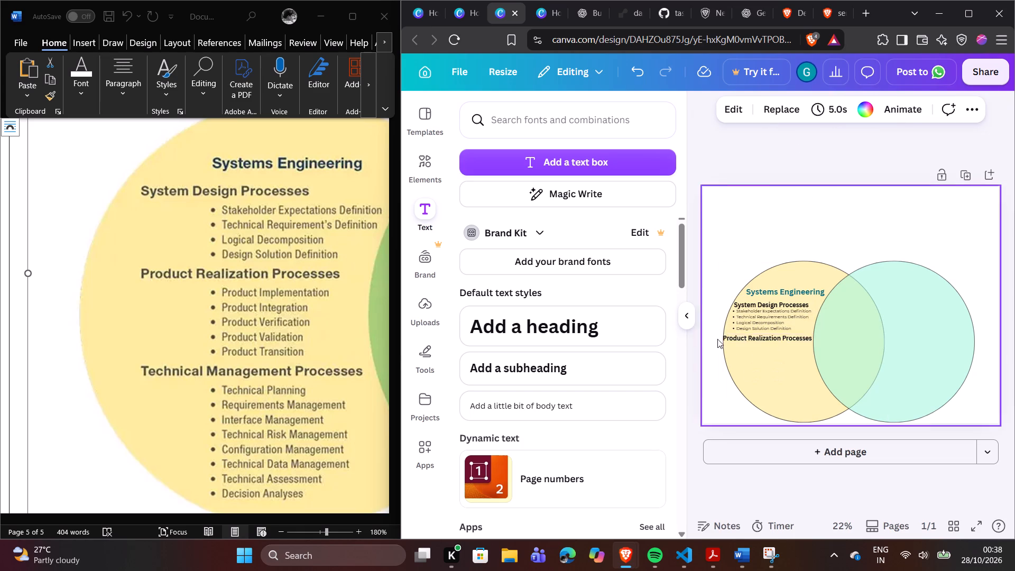
# Nudge the "Product Realization Processes" subheading to the right, aligning its end with the bulleted list's right edge.
pyautogui.click(749, 336)
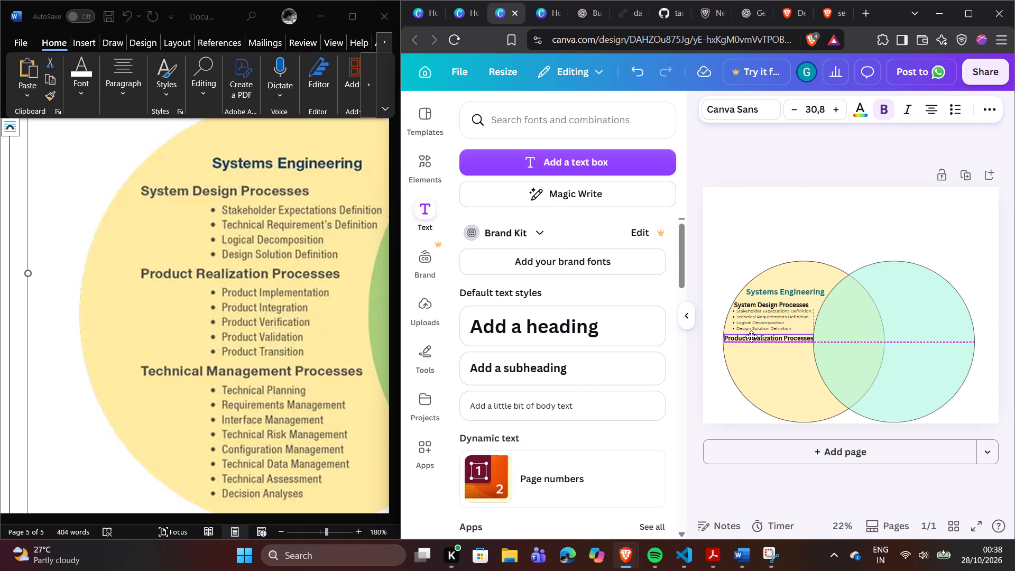
pyautogui.click(707, 329)
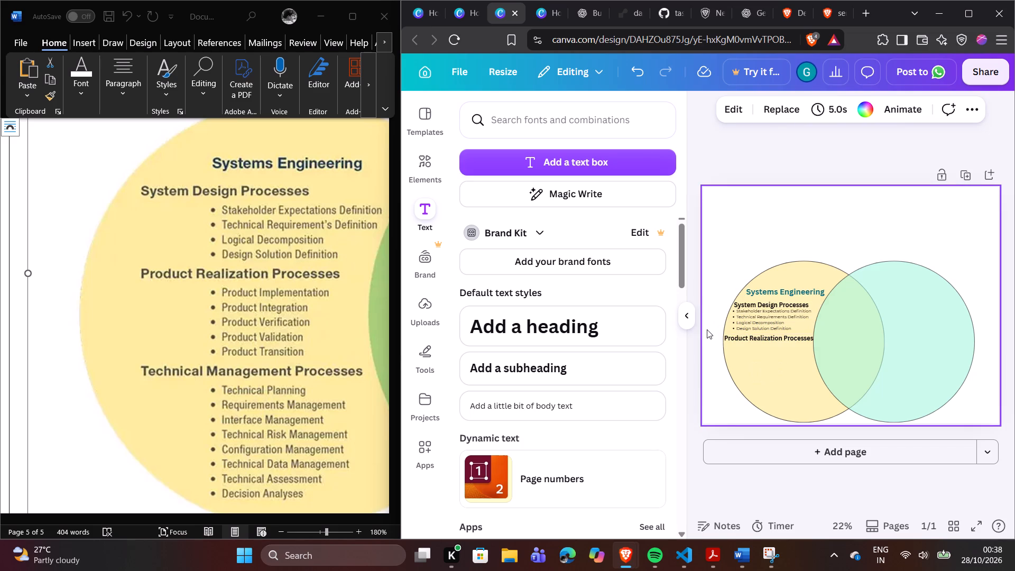
# Duplicate the bulleted process list and place the copy directly beneath the "Product Realization Processes" subheading.
pyautogui.click(763, 315)
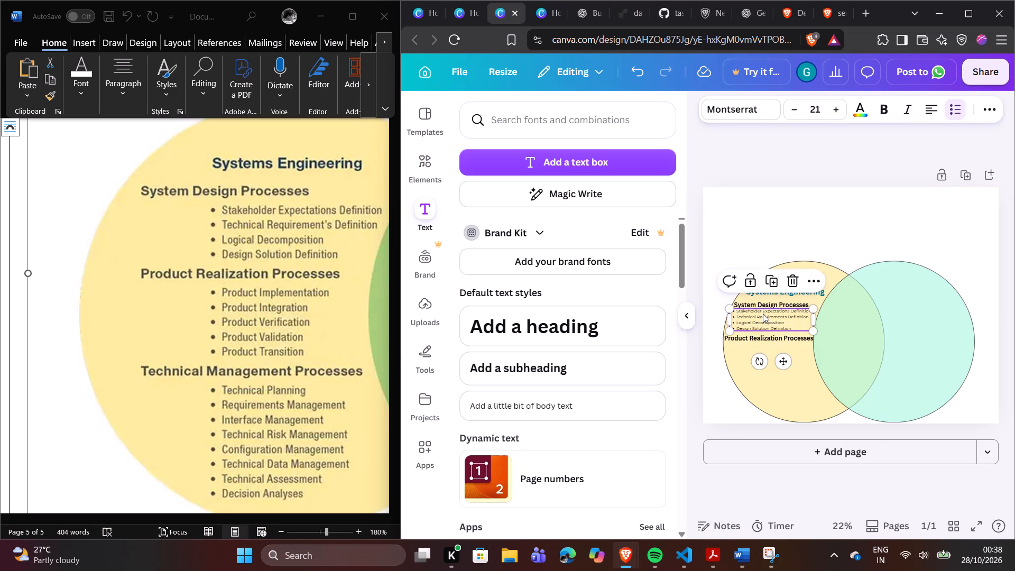
pyautogui.click(768, 281)
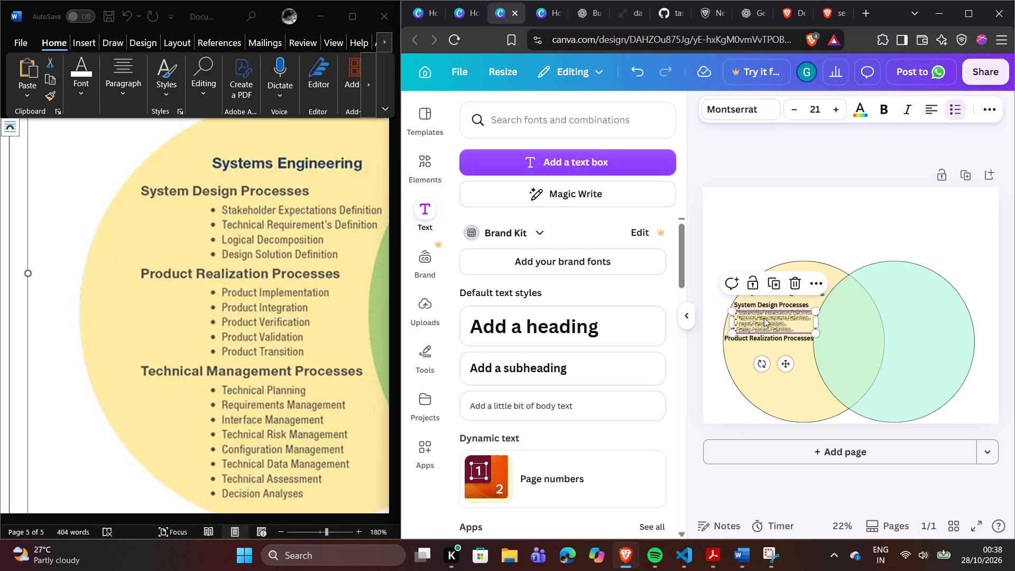
pyautogui.moveTo(764, 318); pyautogui.dragTo(760, 353)
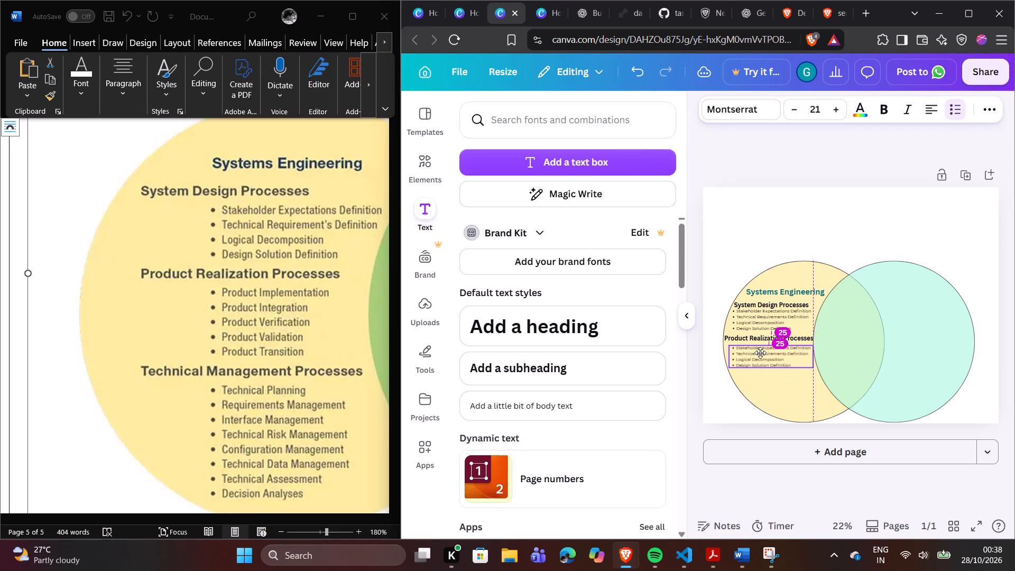
pyautogui.moveTo(760, 353); pyautogui.dragTo(760, 349)
# Replace the copied list's text beneath the "Product Realization Processes" subheading with a first bullet reading "Product Implementation".
pyautogui.doubleClick(760, 349)
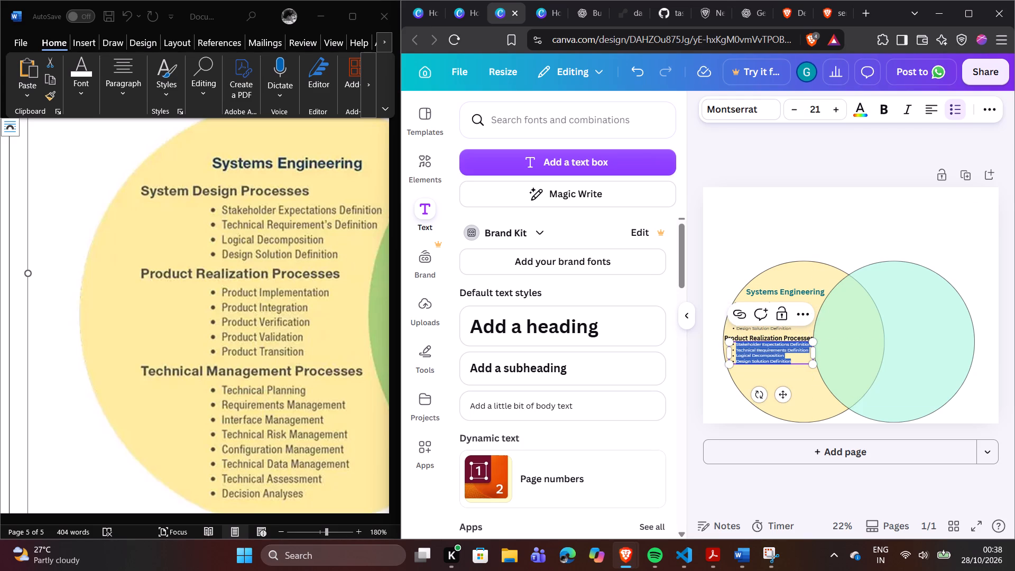
pyautogui.press('p')
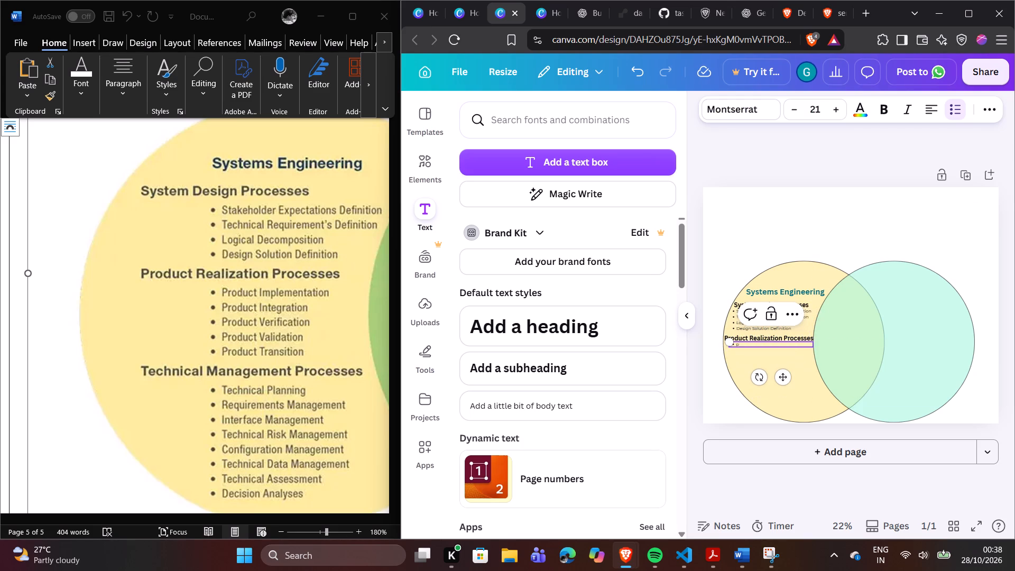
pyautogui.press('BackSpace')
pyautogui.hotkey('shift', 'p')
pyautogui.press('r')
pyautogui.press('o')
pyautogui.write('duct')
pyautogui.press('space')
pyautogui.write('Im')
pyautogui.write('pl')
pyautogui.press('e')
pyautogui.write('mentation')
# Start a second bullet under "Product Implementation" with the text "Product I", correcting its first letter to a capital P.
pyautogui.press('Return')
pyautogui.write('product')
pyautogui.press('space')
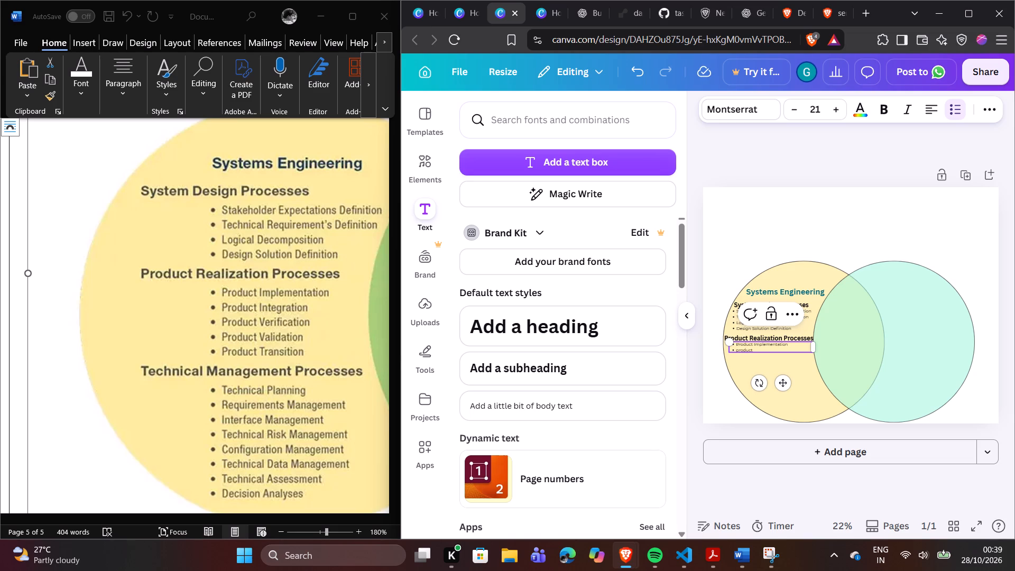
pyautogui.hotkey('shift', 'i')
pyautogui.press('Left')
pyautogui.press('Left')
pyautogui.press('Left')
pyautogui.press('Left')
pyautogui.press('Left')
pyautogui.press('Left')
pyautogui.press('Left')
pyautogui.press('Left')
pyautogui.press('Left')
pyautogui.press('Right')
pyautogui.press('BackSpace')
pyautogui.hotkey('shift', 'p')
pyautogui.press('Right')
pyautogui.press('Right')
pyautogui.press('Right')
pyautogui.press('Right')
pyautogui.press('Right')
pyautogui.press('Right')
pyautogui.press('Right')
pyautogui.press('Right')
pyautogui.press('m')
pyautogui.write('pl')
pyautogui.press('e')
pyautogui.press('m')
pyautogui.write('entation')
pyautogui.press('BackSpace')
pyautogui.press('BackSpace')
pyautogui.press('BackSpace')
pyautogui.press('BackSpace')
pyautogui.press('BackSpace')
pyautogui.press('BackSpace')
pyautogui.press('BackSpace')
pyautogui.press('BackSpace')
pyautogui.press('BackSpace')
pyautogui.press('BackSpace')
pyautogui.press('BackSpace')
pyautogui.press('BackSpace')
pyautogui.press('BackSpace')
# Complete the second bullet of the Product Realization list so it reads "Product Integration".
pyautogui.press('n')
pyautogui.write('te')
pyautogui.write('gration')
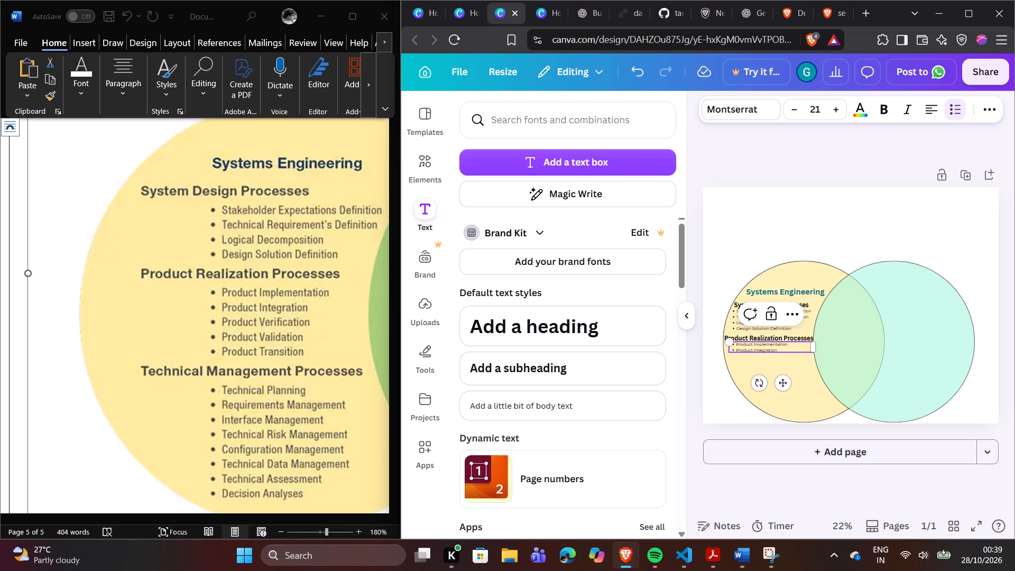
# Add a third bullet reading "Product Verification" to the Product Realization list.
pyautogui.press('Return')
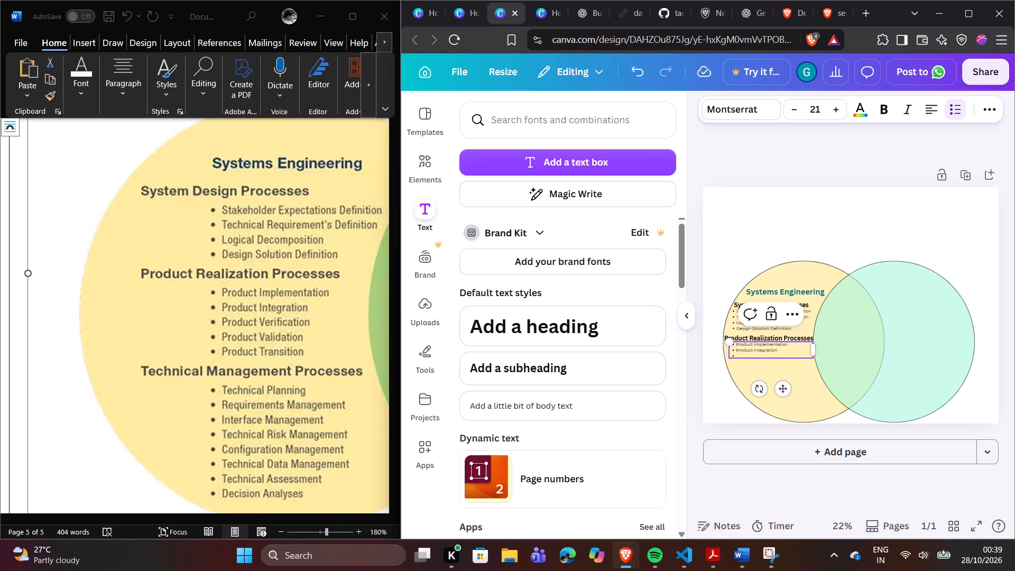
pyautogui.press('p')
pyautogui.press('BackSpace')
pyautogui.hotkey('shift', 'p')
pyautogui.write('ro')
pyautogui.write('duct')
pyautogui.press('space')
pyautogui.hotkey('shift', 'v')
pyautogui.write('erification')
# Add a fourth bullet reading "Product Validation" to the Product Realization list.
pyautogui.press('Return')
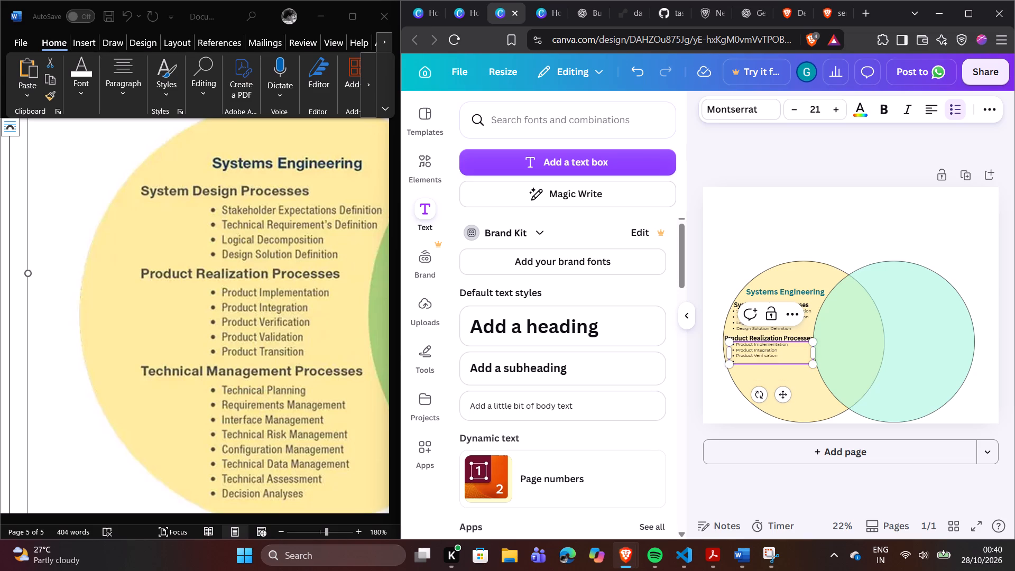
pyautogui.write('Product')
pyautogui.press('space')
pyautogui.write('Valid')
pyautogui.write('ation')
# Add a fifth bullet reading "Product Transition" to the Product Realization list.
pyautogui.press('Return')
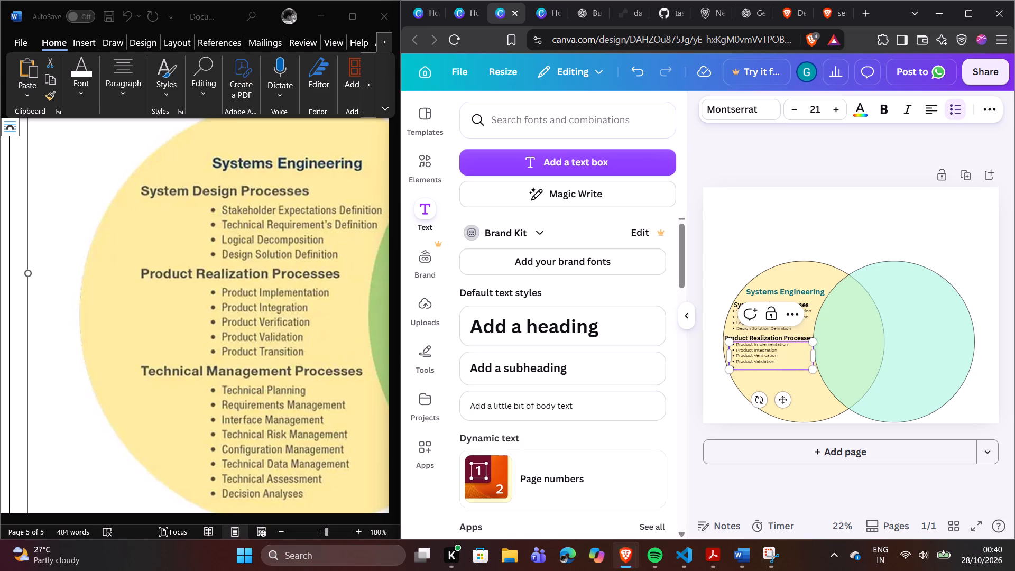
pyautogui.write('Product')
pyautogui.press('space')
pyautogui.hotkey('shift', 't')
pyautogui.press('r')
pyautogui.press('a')
pyautogui.press('n')
pyautogui.write('si')
pyautogui.write('tion')
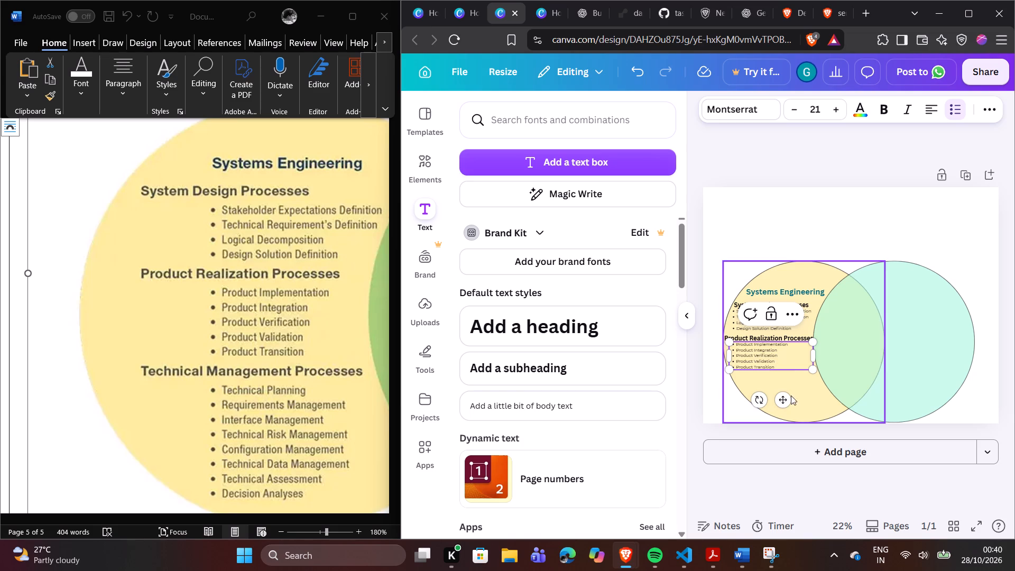
pyautogui.click(709, 405)
# Duplicate the Product Realization bulleted list and place the copy below the original, near the bottom of the yellow circle.
pyautogui.click(759, 361)
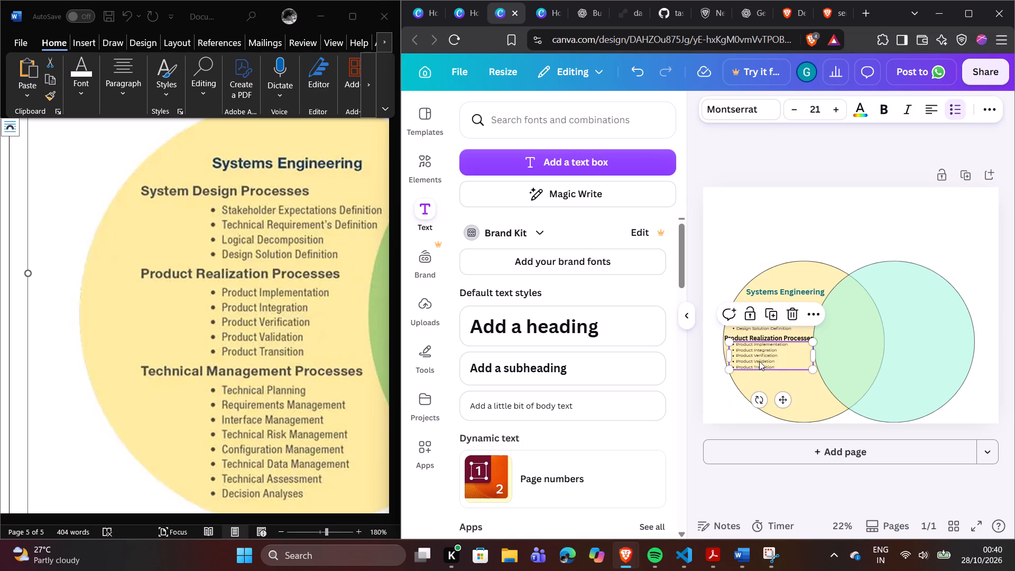
pyautogui.click(774, 314)
pyautogui.moveTo(771, 385); pyautogui.dragTo(787, 388)
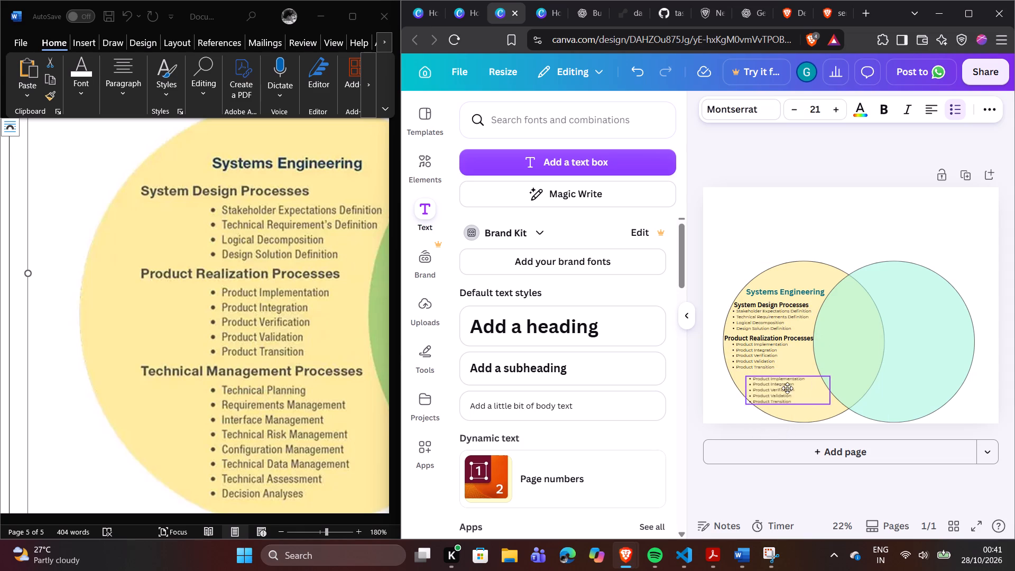
pyautogui.moveTo(787, 388); pyautogui.dragTo(800, 392)
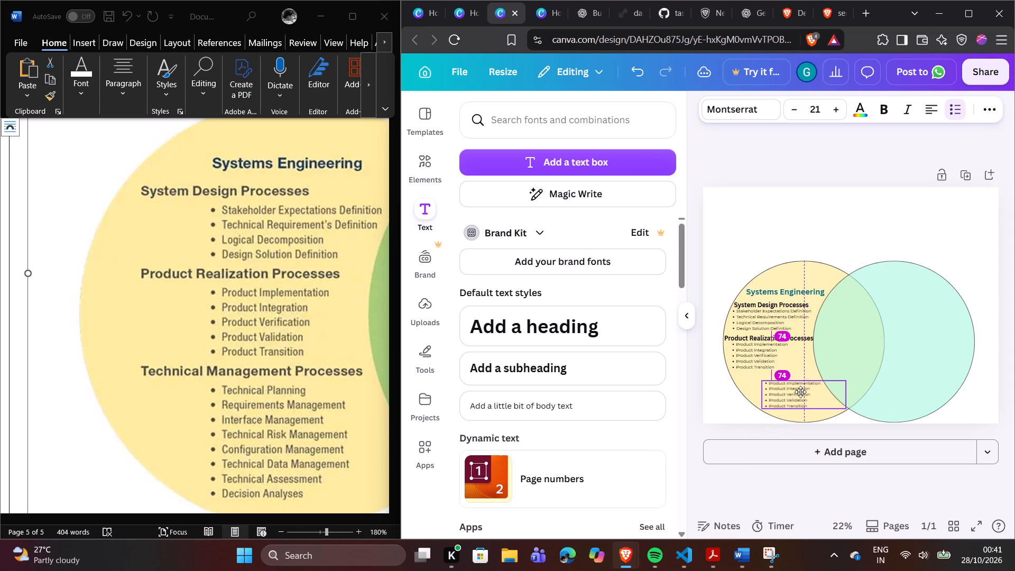
pyautogui.moveTo(800, 392); pyautogui.dragTo(791, 395)
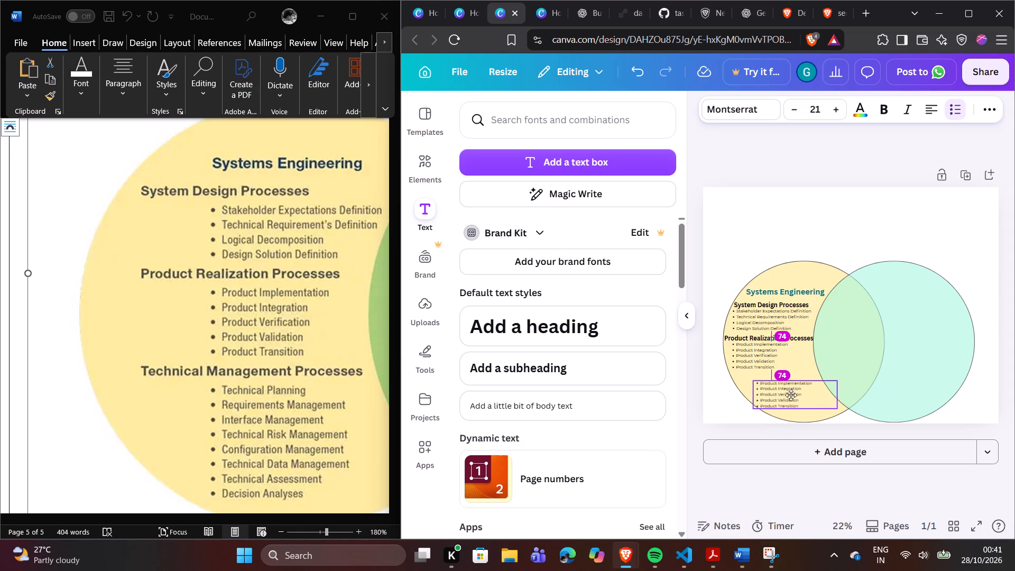
pyautogui.moveTo(791, 395); pyautogui.dragTo(792, 390)
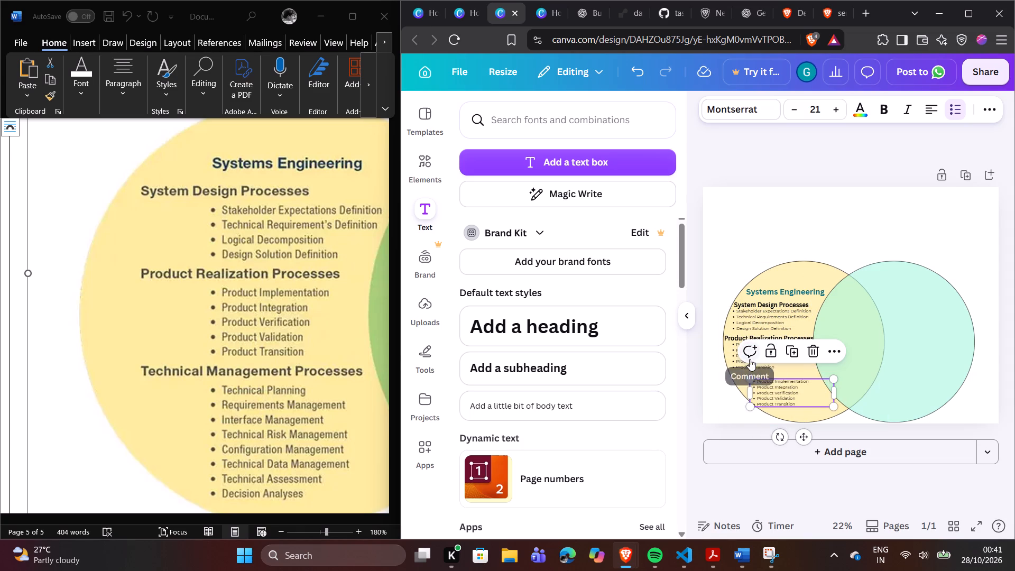
pyautogui.click(687, 379)
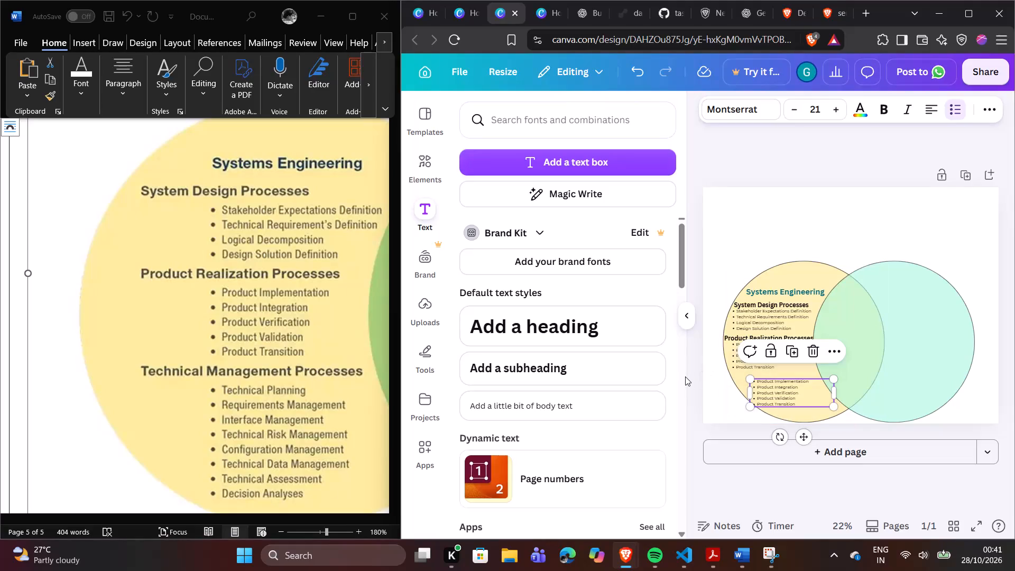
# Move the mint-green circle slightly to the right so it overlaps the yellow circle a little less.
pyautogui.moveTo(862, 327); pyautogui.dragTo(867, 328)
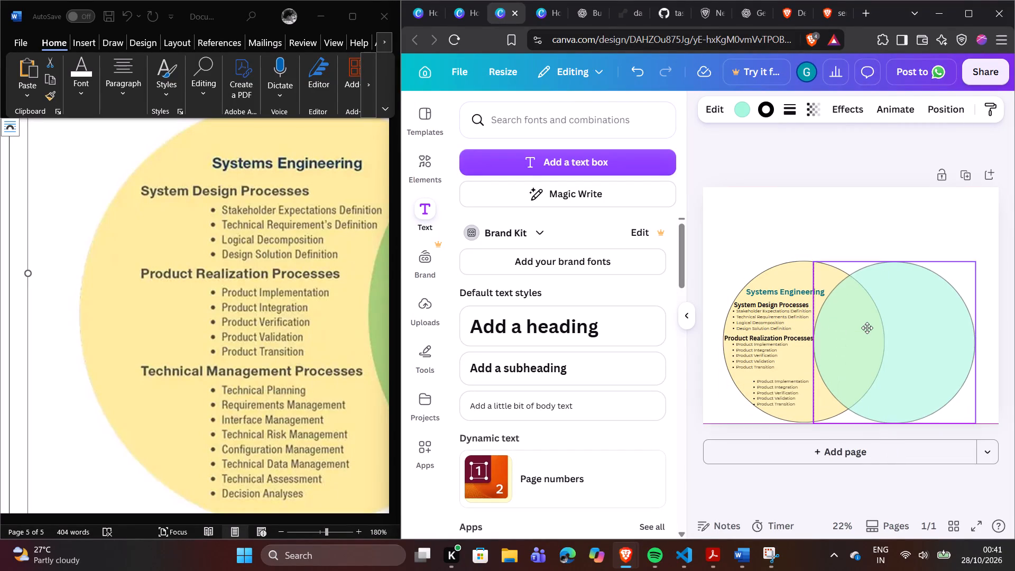
pyautogui.moveTo(867, 328); pyautogui.dragTo(869, 329)
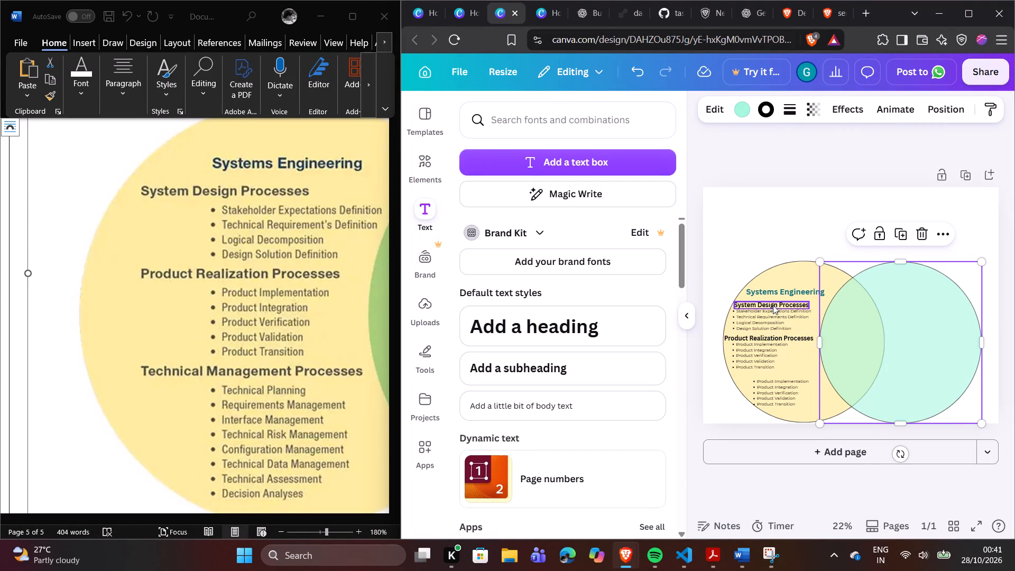
# Shift the System Design and Product Realization subheadings and their bulleted lists slightly to the right inside the yellow circle.
pyautogui.click(773, 305)
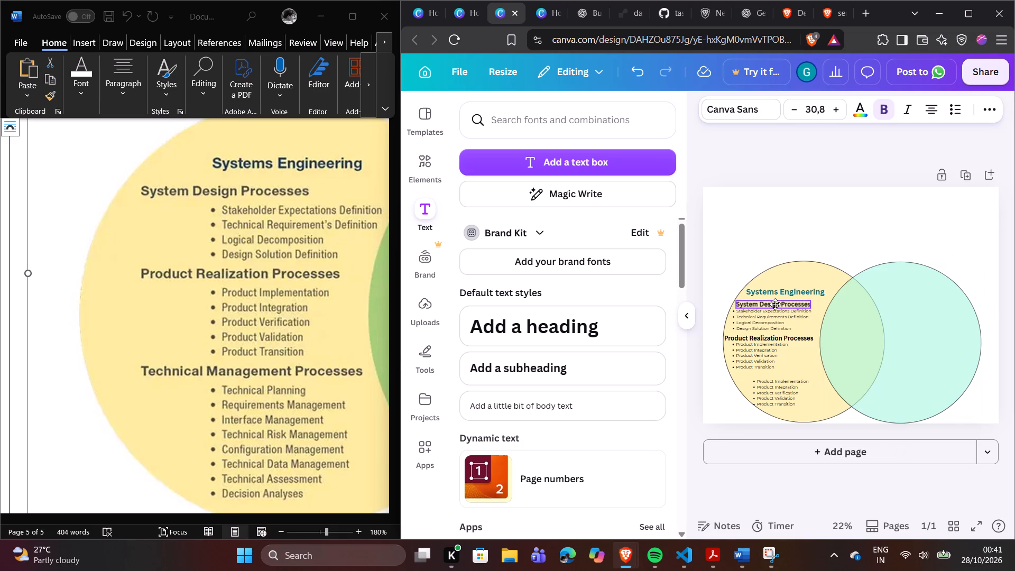
pyautogui.click(798, 337)
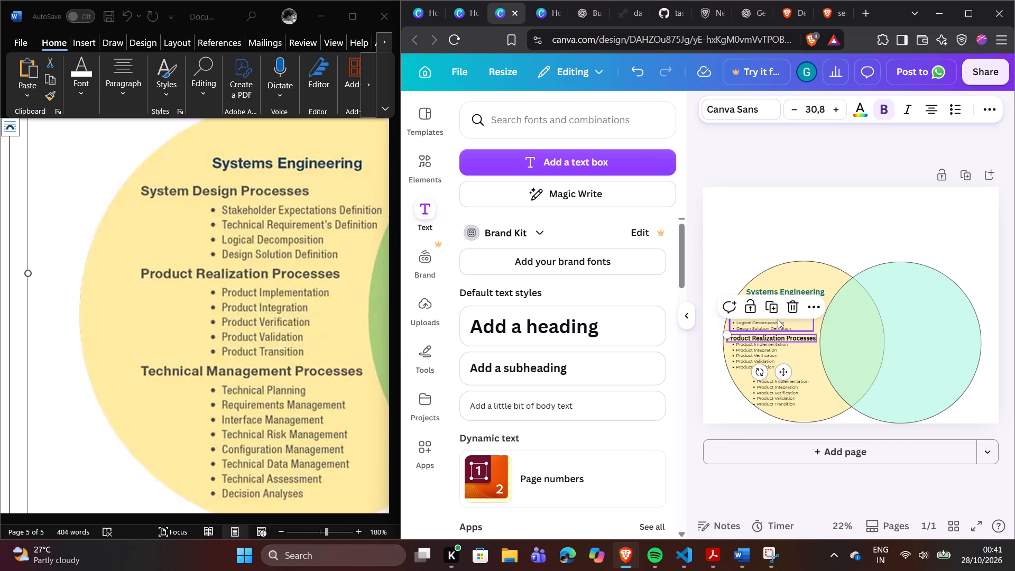
pyautogui.click(777, 320)
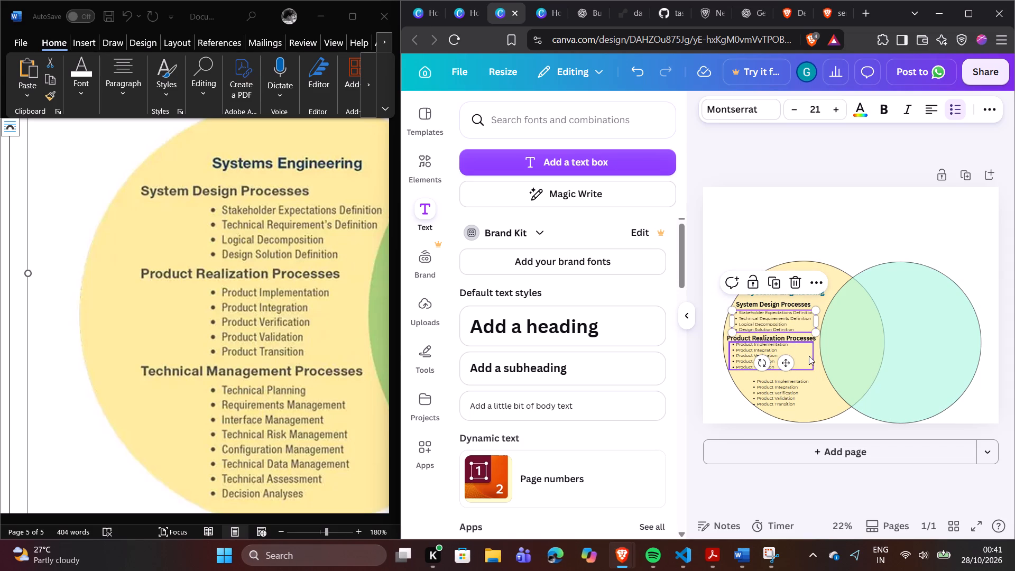
pyautogui.click(818, 369)
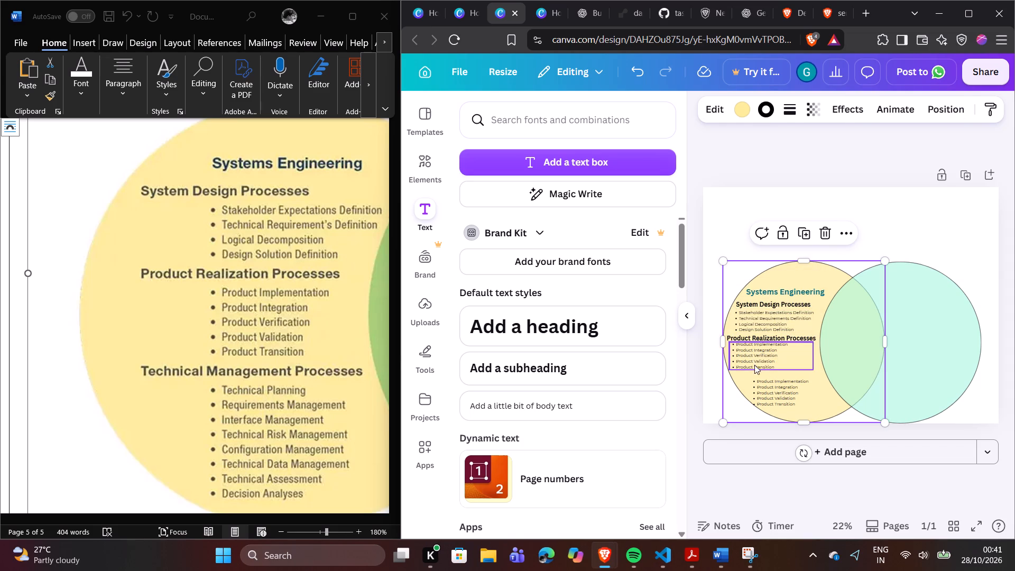
pyautogui.click(753, 360)
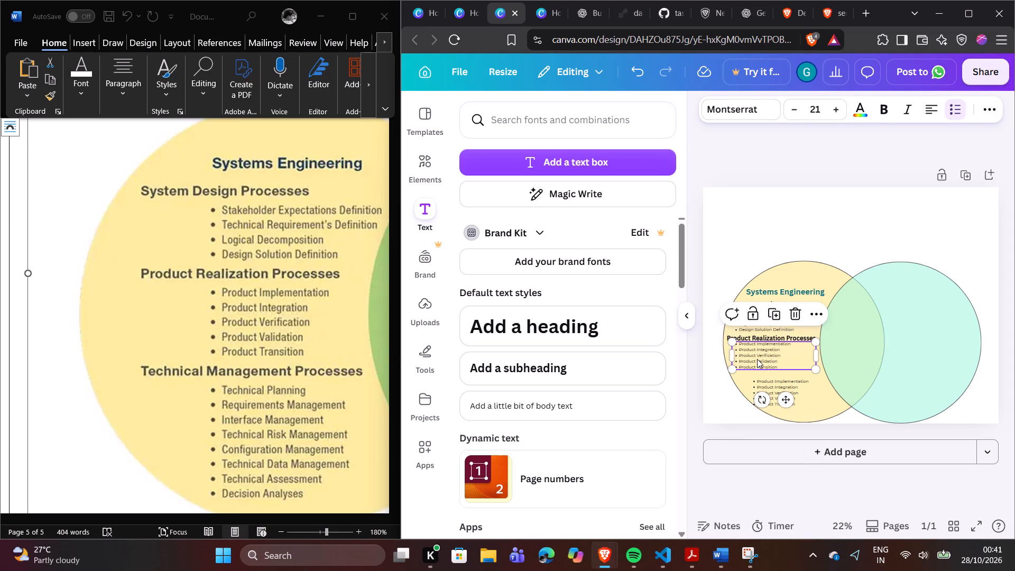
pyautogui.click(845, 418)
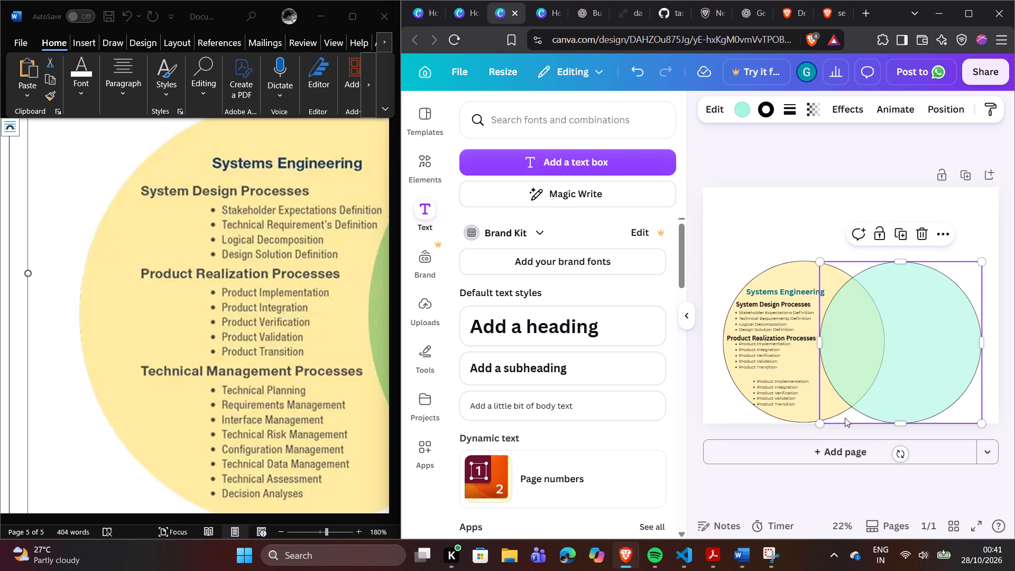
# Reposition the duplicated bulleted list in the lower part of the yellow circle.
pyautogui.click(799, 388)
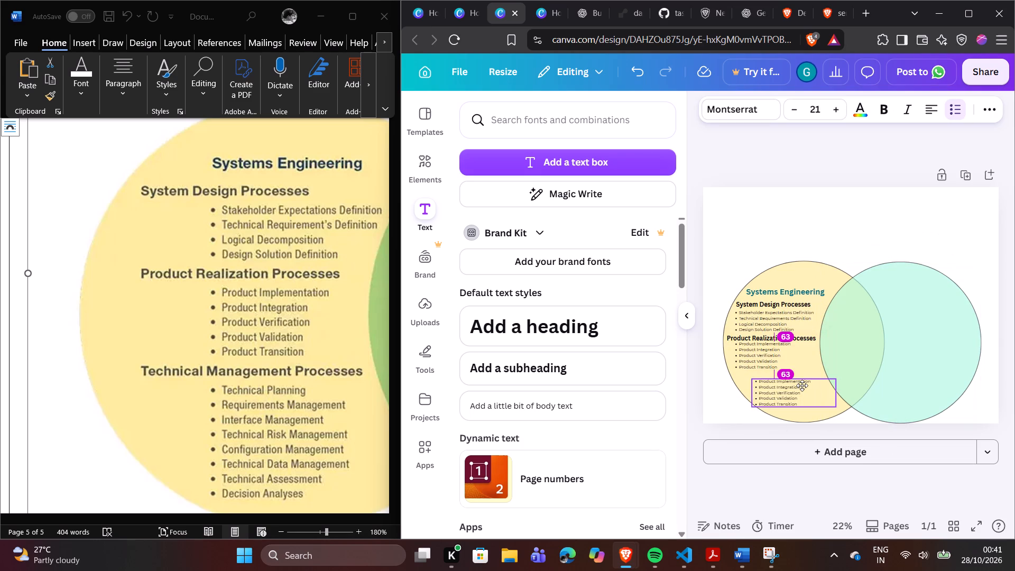
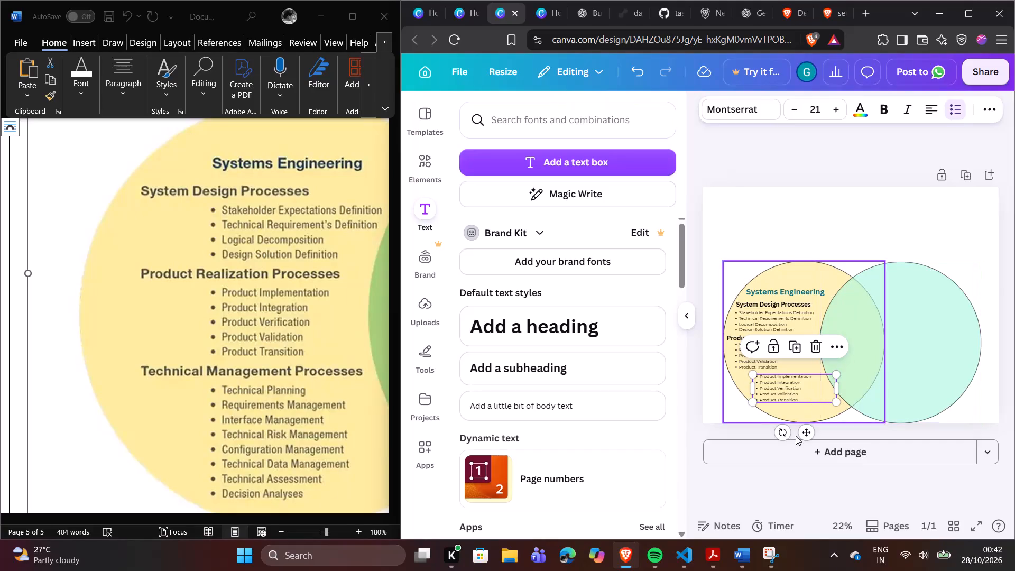
# Replace the text of the duplicated bulleted list in the lower yellow circle with the first bullet "Technical Planning".
pyautogui.doubleClick(794, 393)
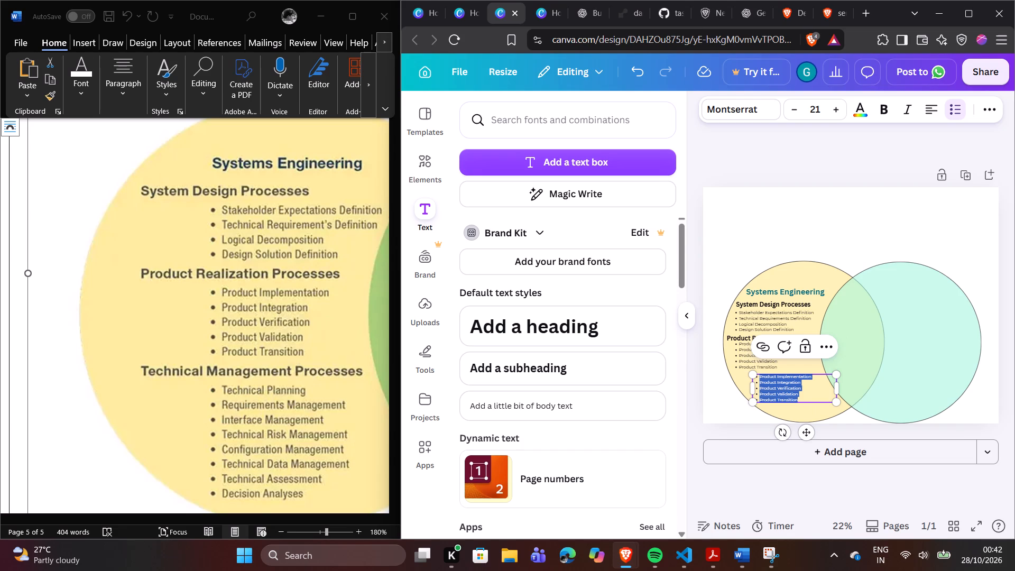
pyautogui.hotkey('shift', 't')
pyautogui.write('ech')
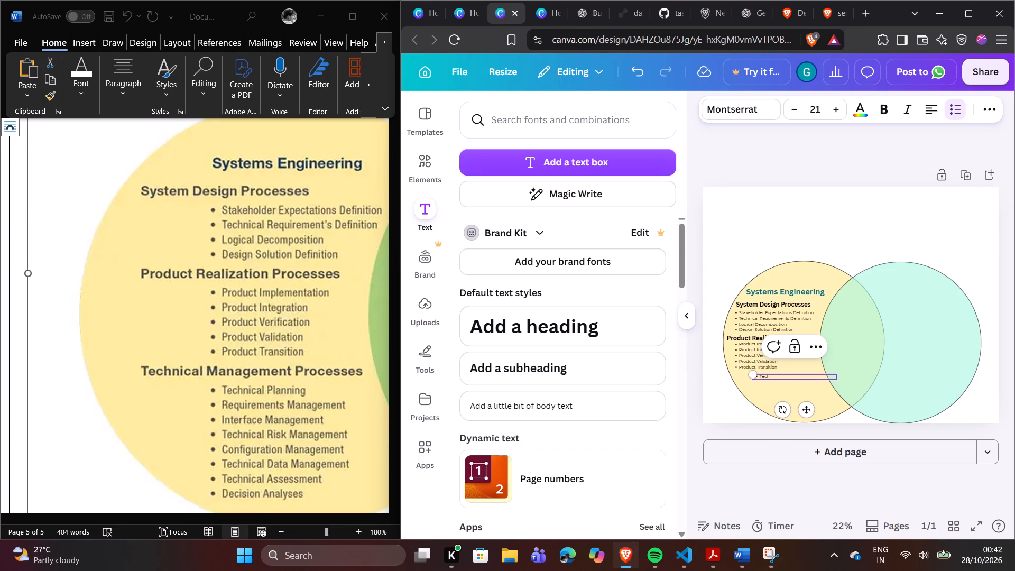
pyautogui.write('ni')
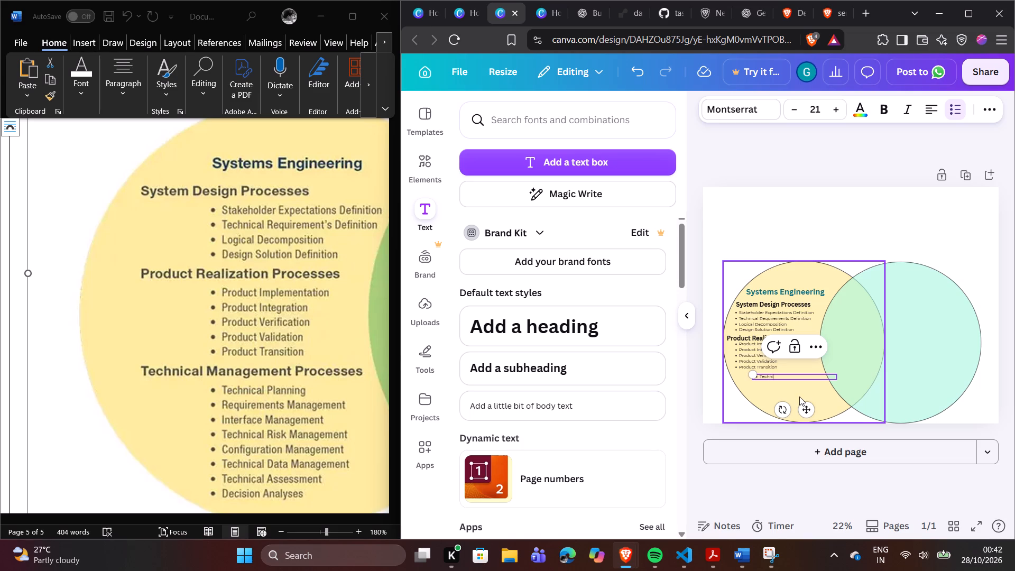
pyautogui.press('c')
pyautogui.press('a')
pyautogui.press('l')
pyautogui.press('space')
pyautogui.hotkey('shift', 'p')
pyautogui.write('la')
pyautogui.write('nning')
# Add the bullet "Requirements Management" below Technical Planning in the lower list.
pyautogui.press('Return')
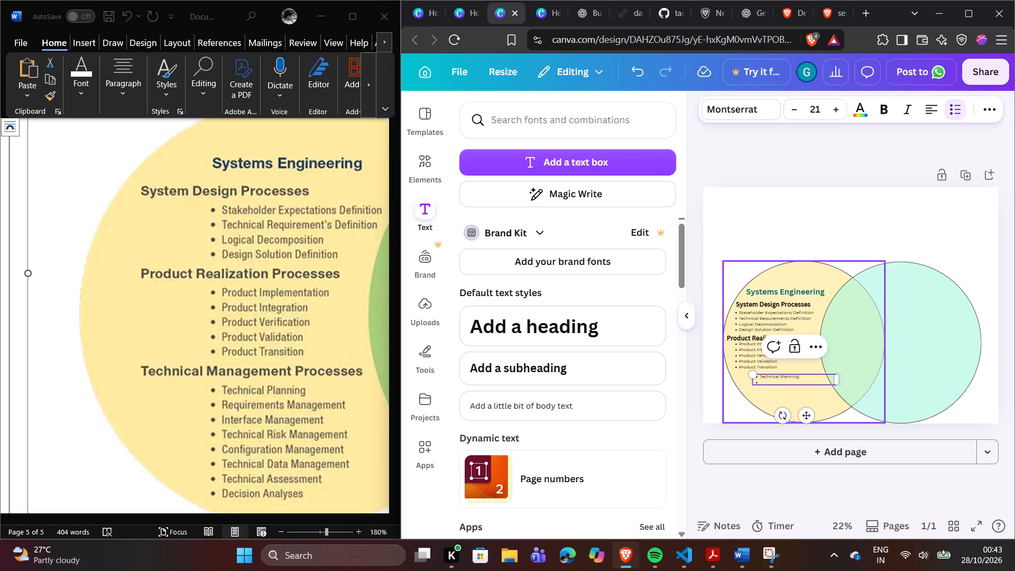
pyautogui.hotkey('shift', 'r')
pyautogui.write('eq')
pyautogui.write('uiremen')
pyautogui.write('ts')
pyautogui.press('space')
pyautogui.hotkey('shift', 'm')
pyautogui.press('a')
pyautogui.write('nage')
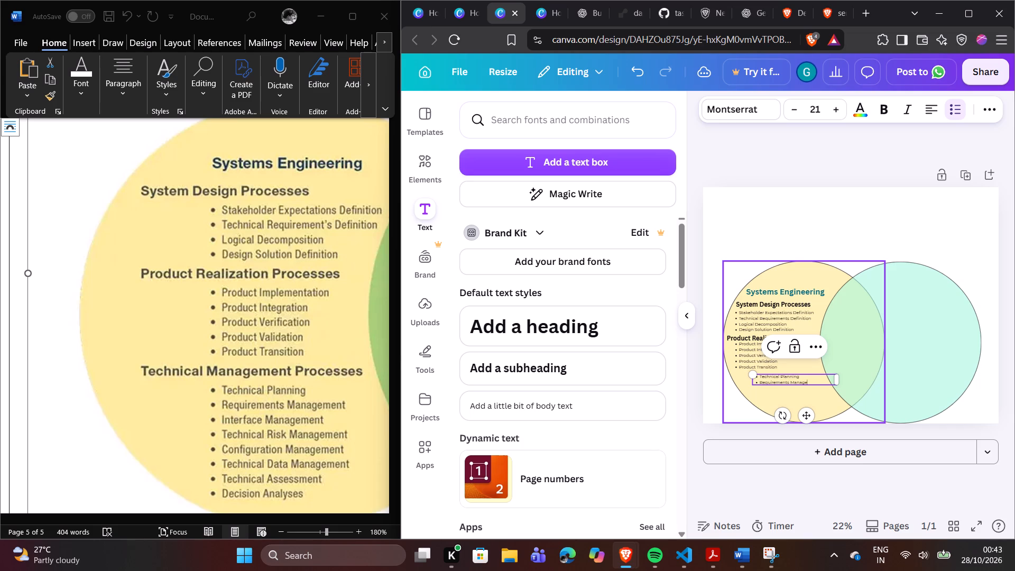
pyautogui.write('ment')
# Add the bullet "Interface Management" below Requirements Management in the same list.
pyautogui.press('Return')
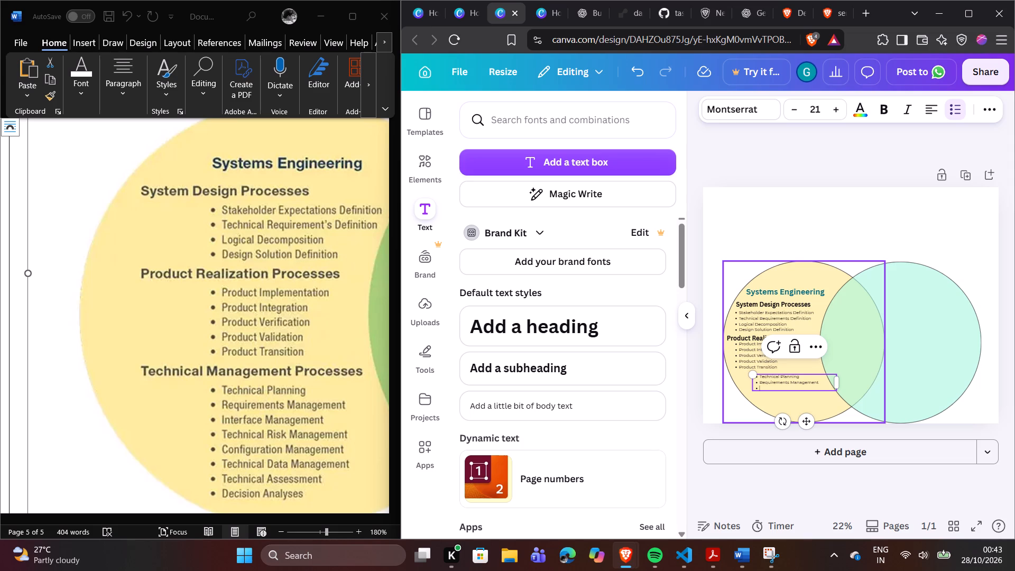
pyautogui.hotkey('shift', 'i')
pyautogui.press('n')
pyautogui.write('ter')
pyautogui.write('face')
pyautogui.press('space')
pyautogui.write('Mana')
pyautogui.write('ge')
pyautogui.write('ment')
# Add the bullet "Technical Risk Management" below Interface Management in the list.
pyautogui.press('Return')
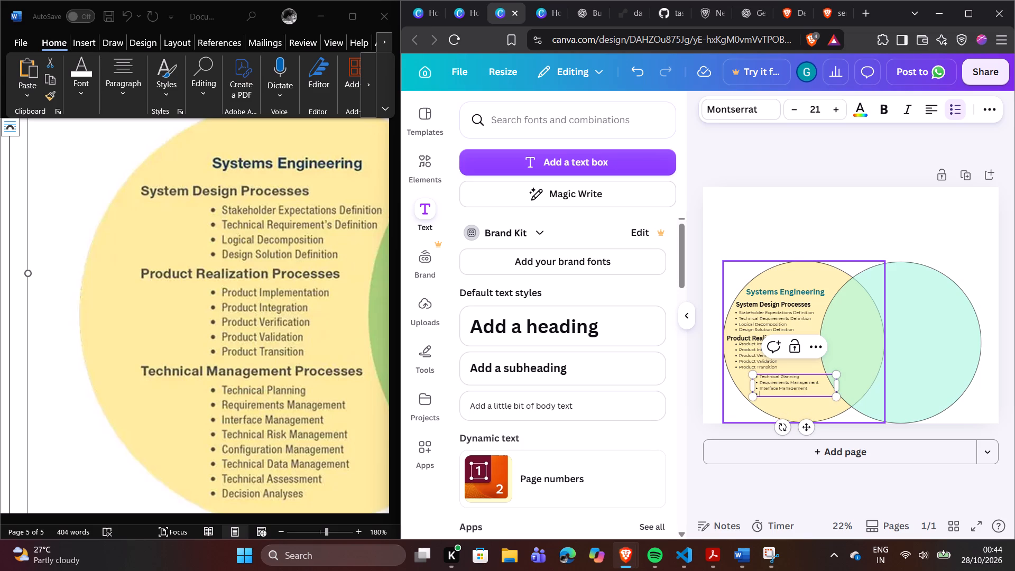
pyautogui.hotkey('shift', 't')
pyautogui.write('ech')
pyautogui.write('nical')
pyautogui.press('space')
pyautogui.write('Risk')
pyautogui.press('space')
pyautogui.write('Management')
# Add the bullet "Configuration Management" below Technical Risk Management in the list.
pyautogui.press('Return')
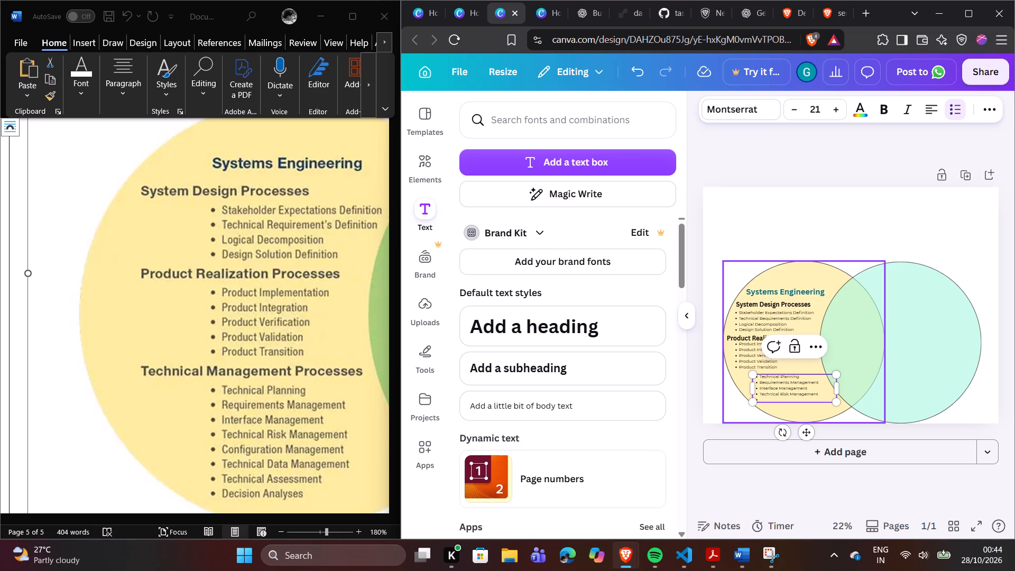
pyautogui.hotkey('shift', 'c')
pyautogui.write('onfi')
pyautogui.write('gu')
pyautogui.write('ration')
pyautogui.press('space')
pyautogui.write('Manage')
pyautogui.write('ment')
# Add the bullet "Technical Data Management" below Configuration Management in the list.
pyautogui.press('Return')
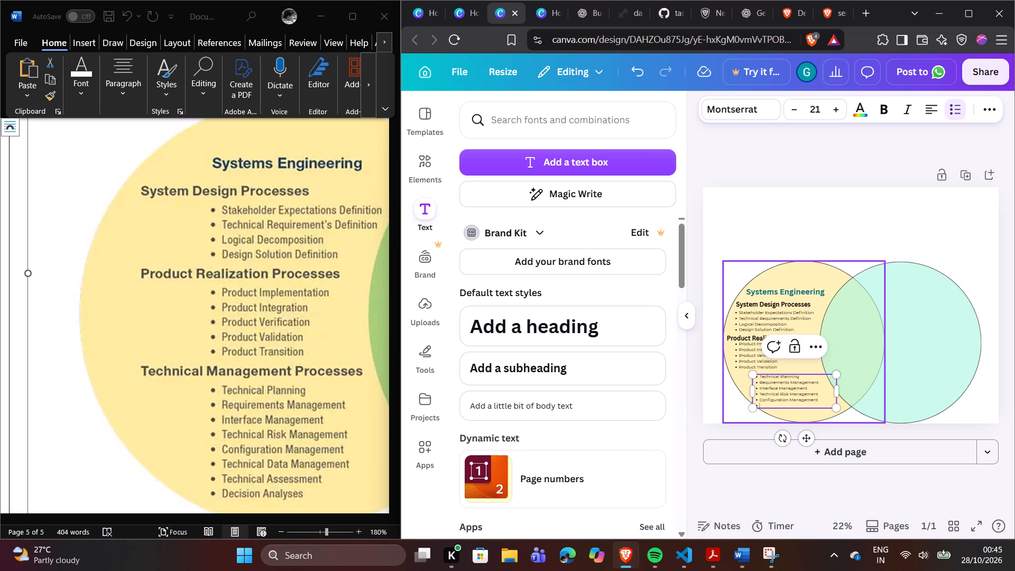
pyautogui.write('Technical')
pyautogui.press('space')
pyautogui.hotkey('shift', 'd')
pyautogui.write('ata')
pyautogui.press('space')
pyautogui.write('Ma')
pyautogui.write('nagement')
# Add the bullet "Technical Assessment" below Technical Data Management in the list.
pyautogui.press('Return')
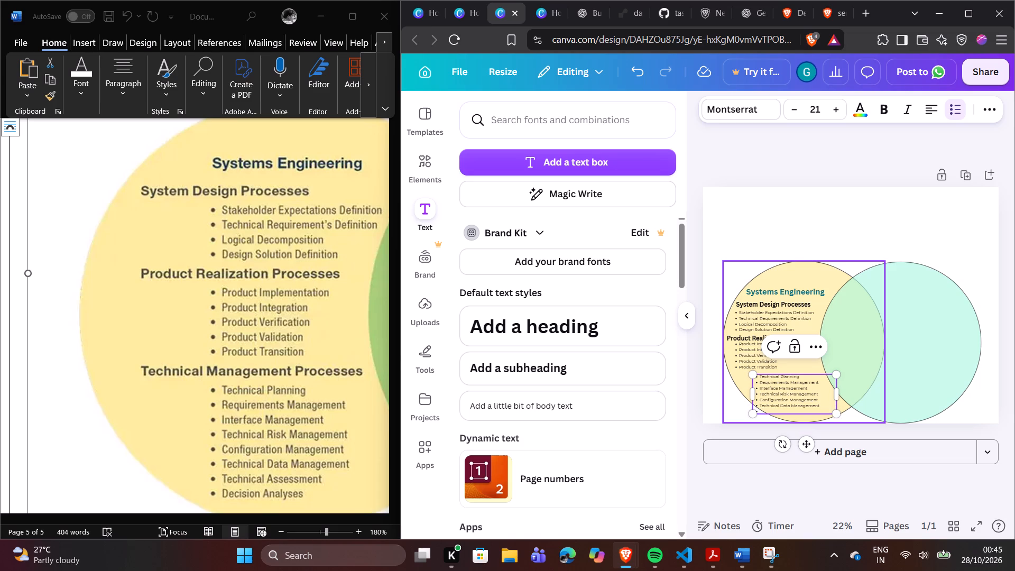
pyautogui.write('Tech')
pyautogui.write('ni')
pyautogui.write('cal')
pyautogui.press('space')
pyautogui.hotkey('shift', 'a')
pyautogui.write('ss')
pyautogui.press('e')
pyautogui.write('ssmen')
pyautogui.press('t')
# Add "Decision Analyses" as the final bullet, below Technical Assessment.
pyautogui.press('Return')
pyautogui.hotkey('shift', 'd')
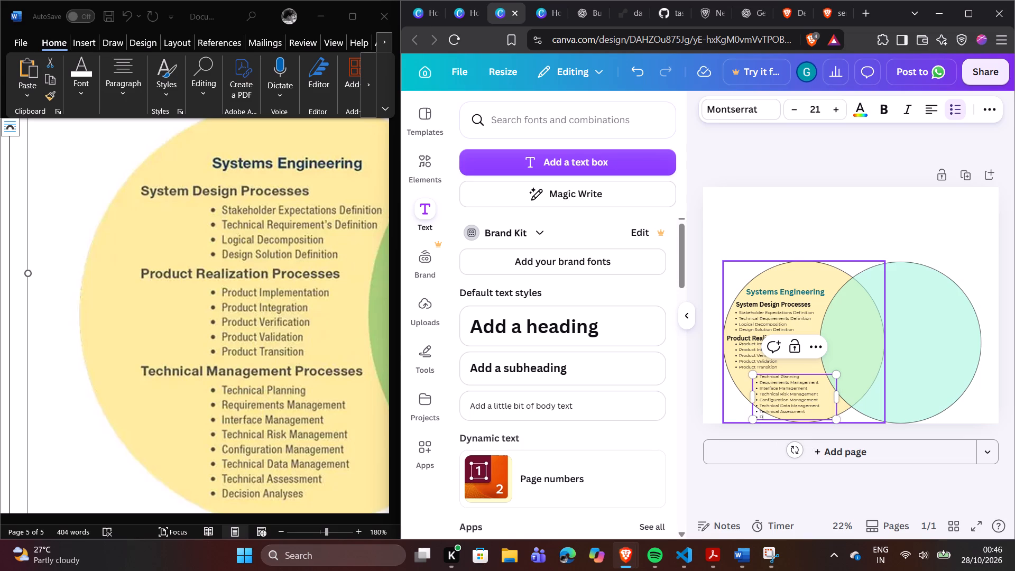
pyautogui.press('e')
pyautogui.write('cision')
pyautogui.press('space')
pyautogui.hotkey('shift', 'a')
pyautogui.write('na')
pyautogui.press('l')
pyautogui.write('yses')
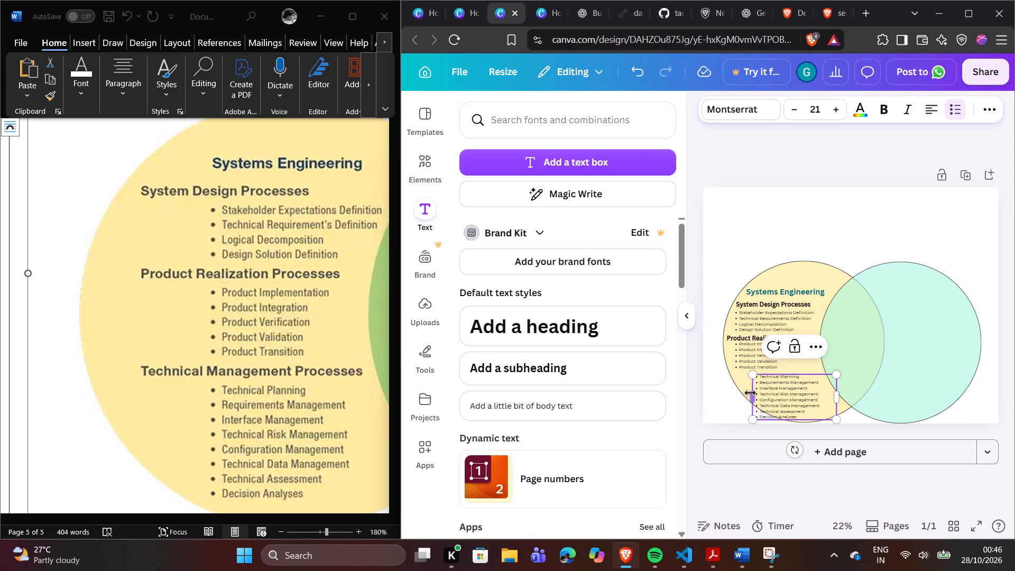
# Bring in the left edge of the Technical Planning list's text box and scale the list down to font size 19.4.
pyautogui.moveTo(750, 394); pyautogui.dragTo(761, 393)
pyautogui.moveTo(765, 420); pyautogui.dragTo(768, 412)
pyautogui.click(902, 365)
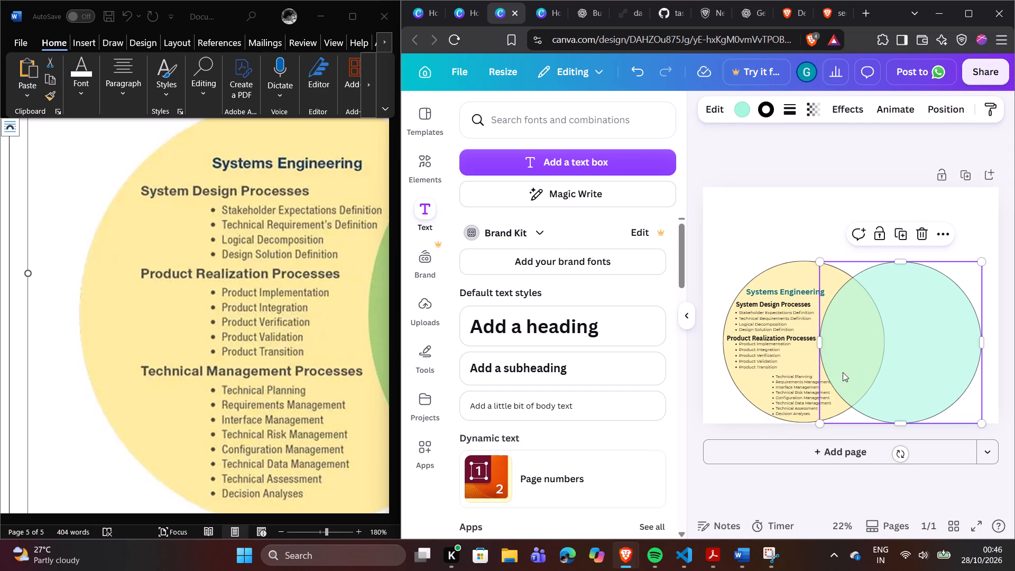
pyautogui.click(824, 395)
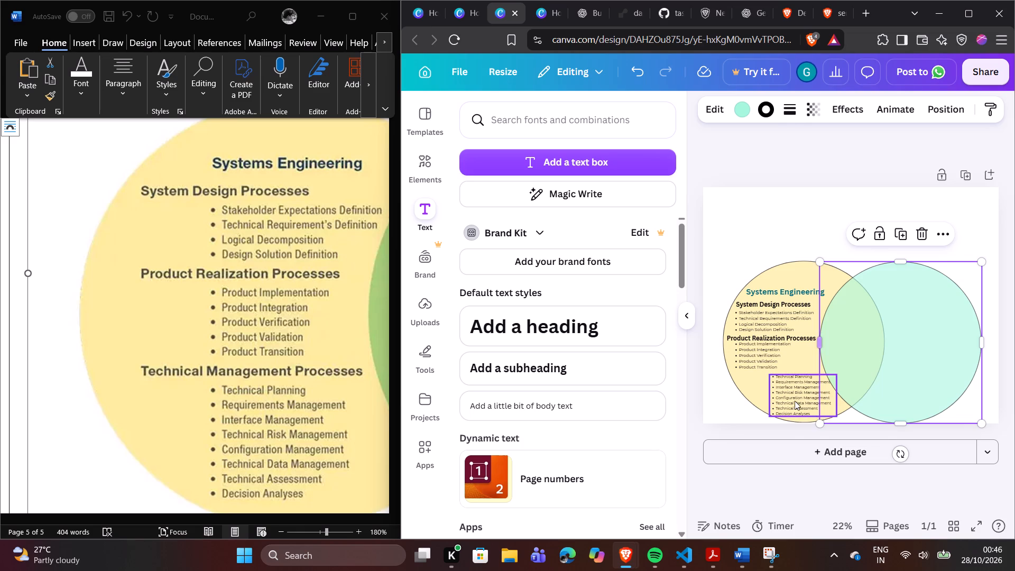
# Narrow the Technical Planning list's text box from its right edge so it fits closely around the bullets.
pyautogui.click(793, 401)
pyautogui.moveTo(839, 395); pyautogui.dragTo(838, 395)
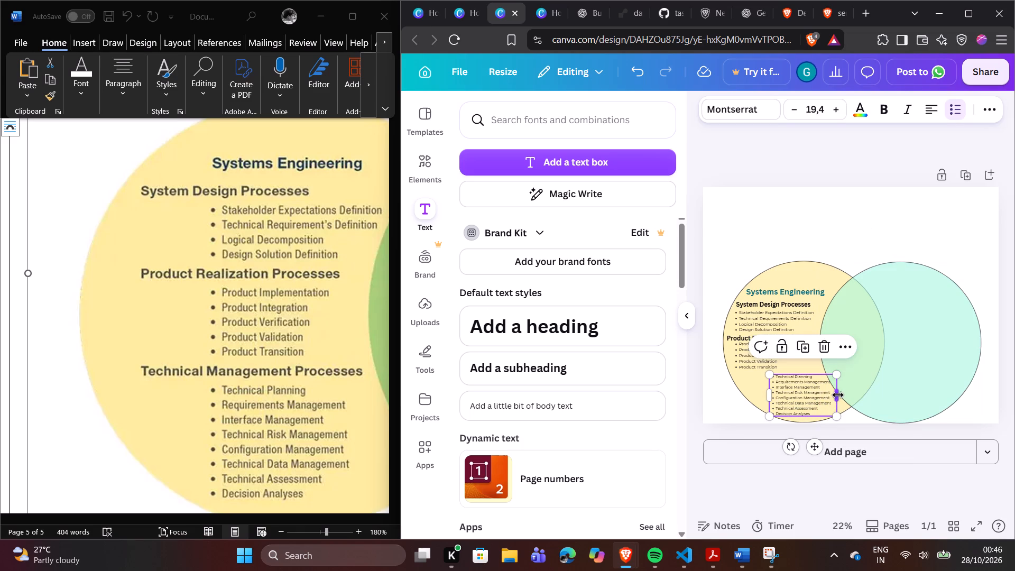
pyautogui.moveTo(838, 395); pyautogui.dragTo(838, 391)
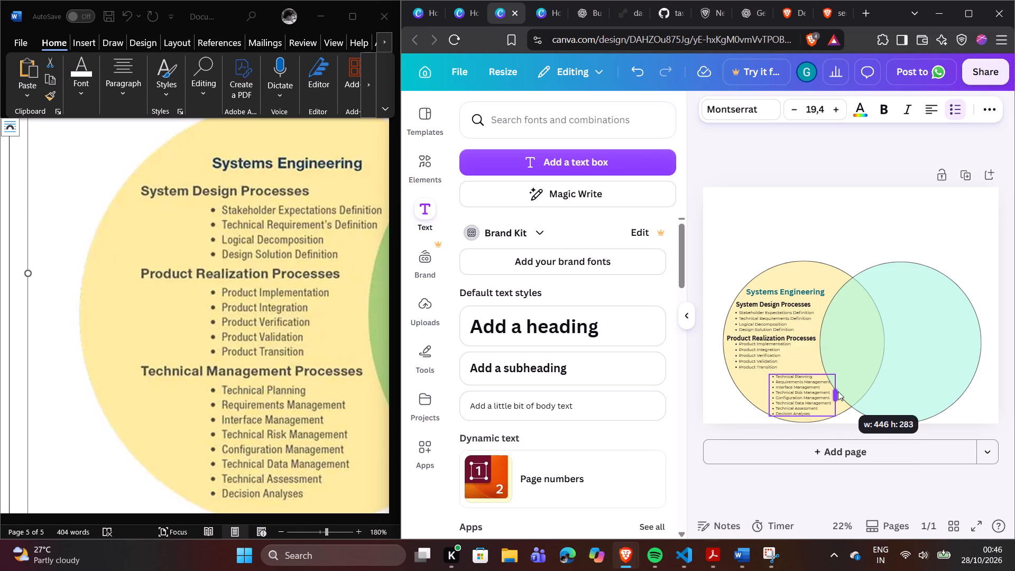
pyautogui.moveTo(838, 391); pyautogui.dragTo(834, 389)
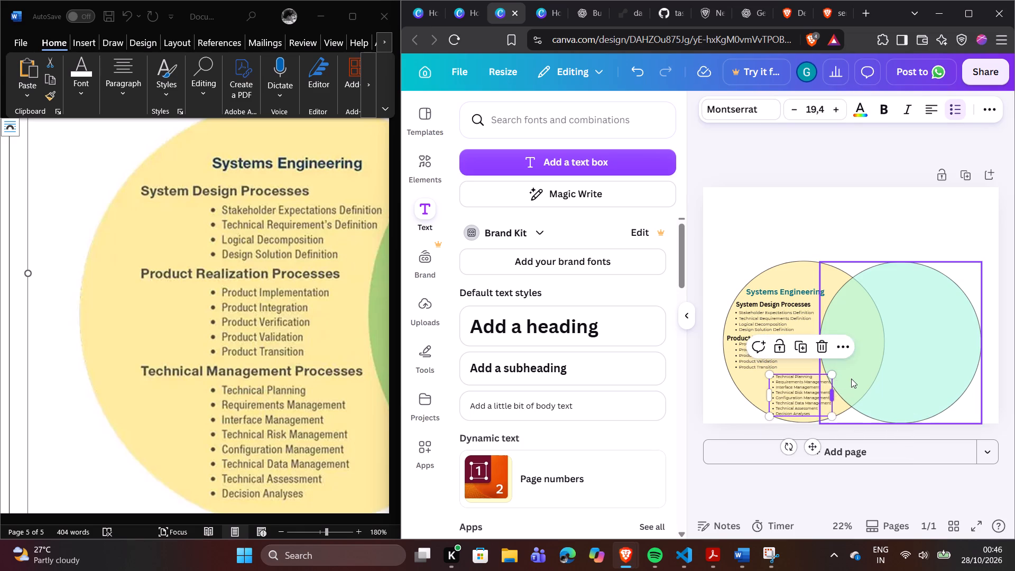
pyautogui.click(853, 376)
# Scale the Technical Planning list down to font size 18 within the yellow circle's lower part.
pyautogui.click(808, 392)
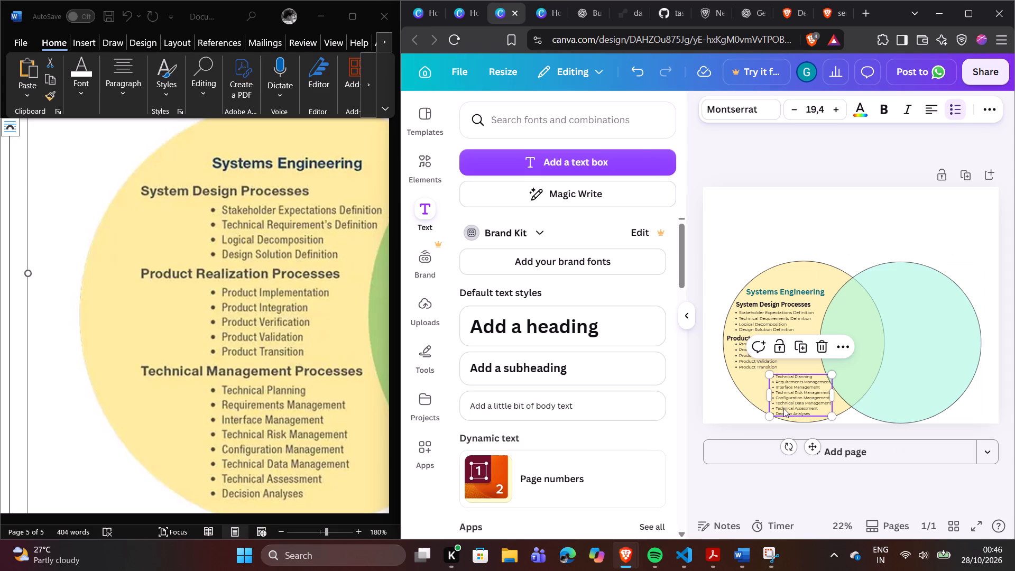
pyautogui.click(770, 415)
pyautogui.click(857, 387)
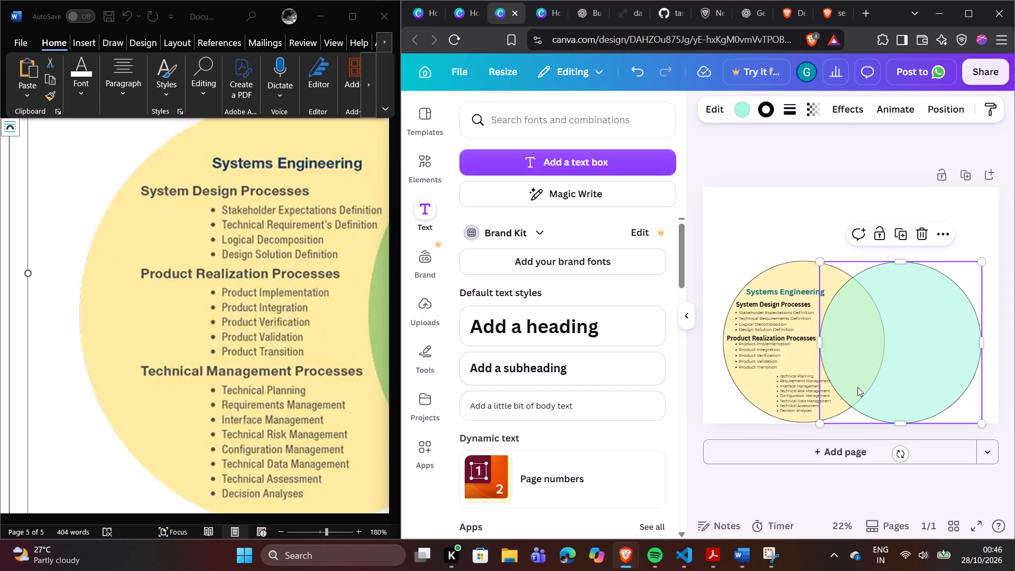
pyautogui.click(809, 397)
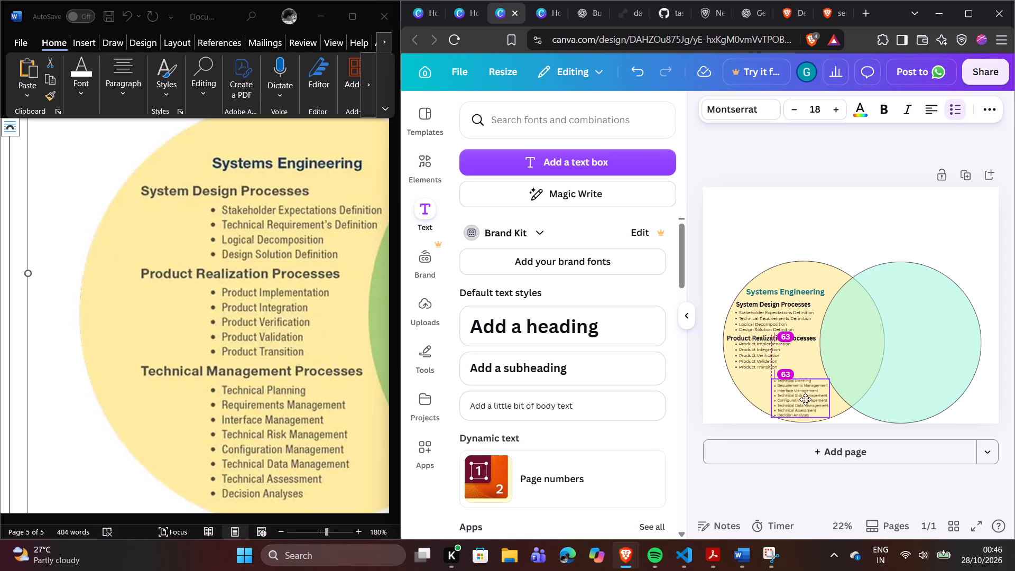
pyautogui.click(859, 371)
# Duplicate the "Product Realization Processes" subheading and place the copy just above the Technical Planning list.
pyautogui.click(782, 337)
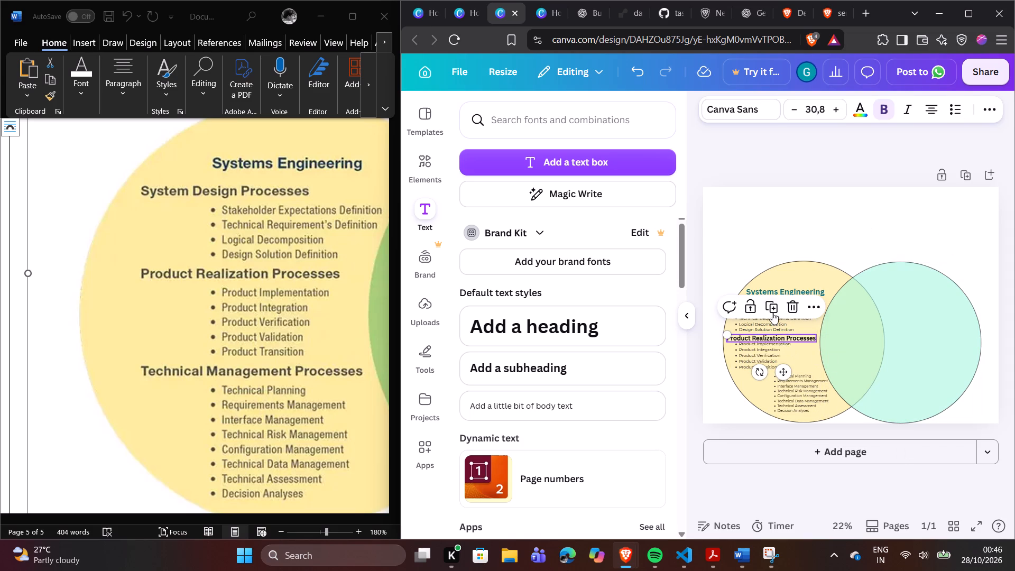
pyautogui.click(767, 303)
pyautogui.moveTo(775, 338); pyautogui.dragTo(779, 366)
# Replace the copied subheading's text above the Technical Planning list with "Technical Management Processes".
pyautogui.doubleClick(779, 366)
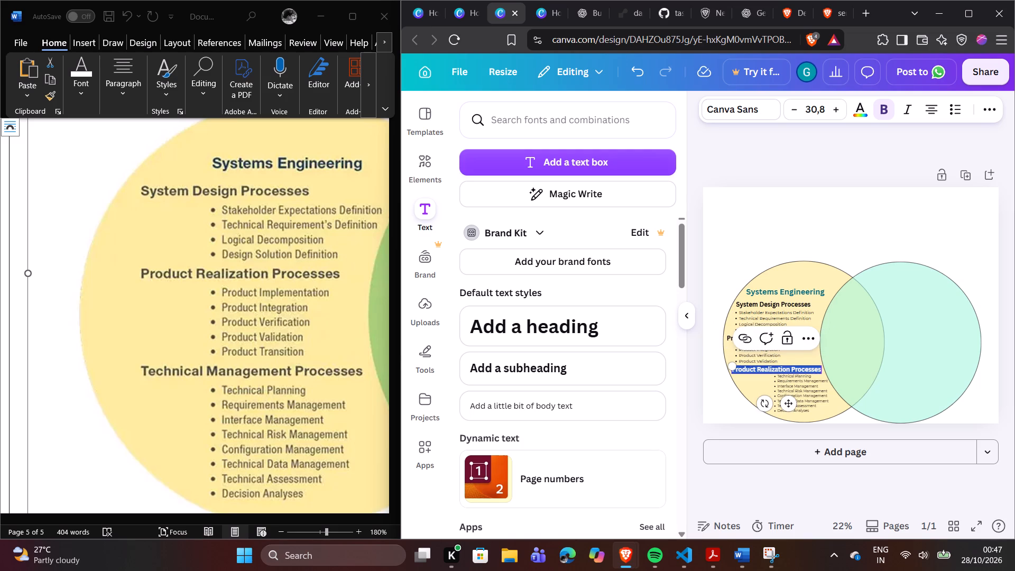
pyautogui.hotkey('shift', 't')
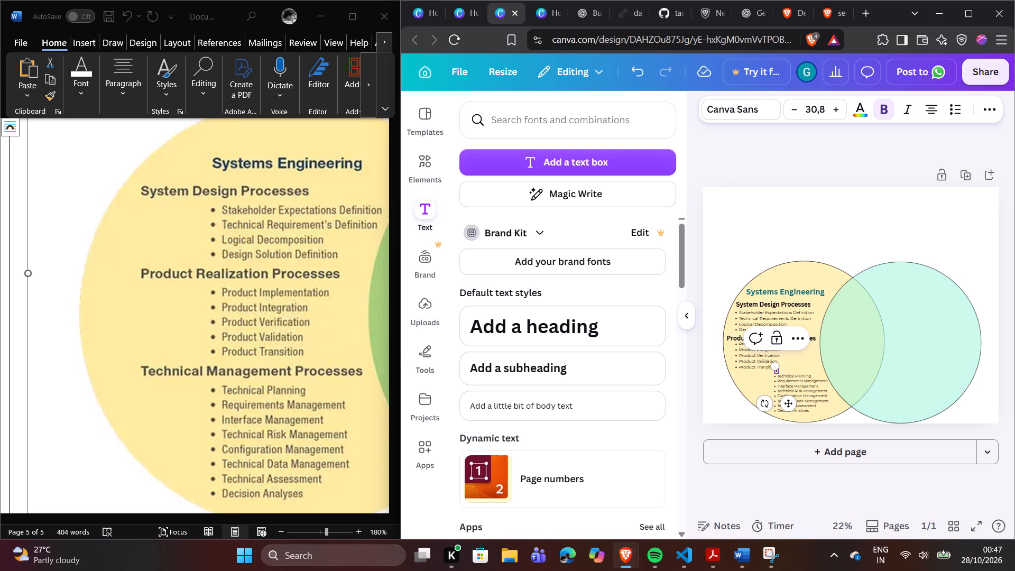
pyautogui.write('ech')
pyautogui.write('nical')
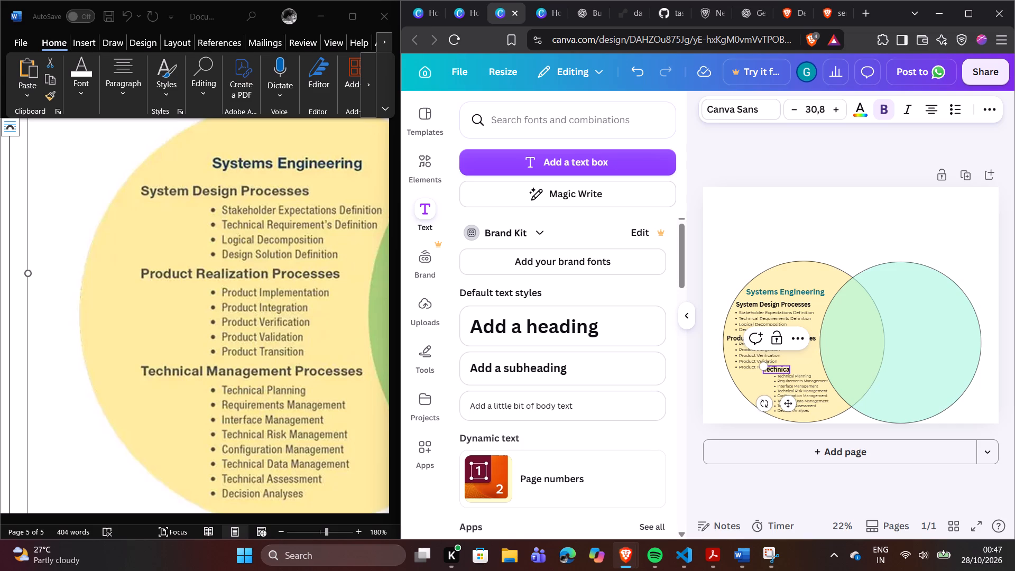
pyautogui.press('space')
pyautogui.hotkey('shift', 'm')
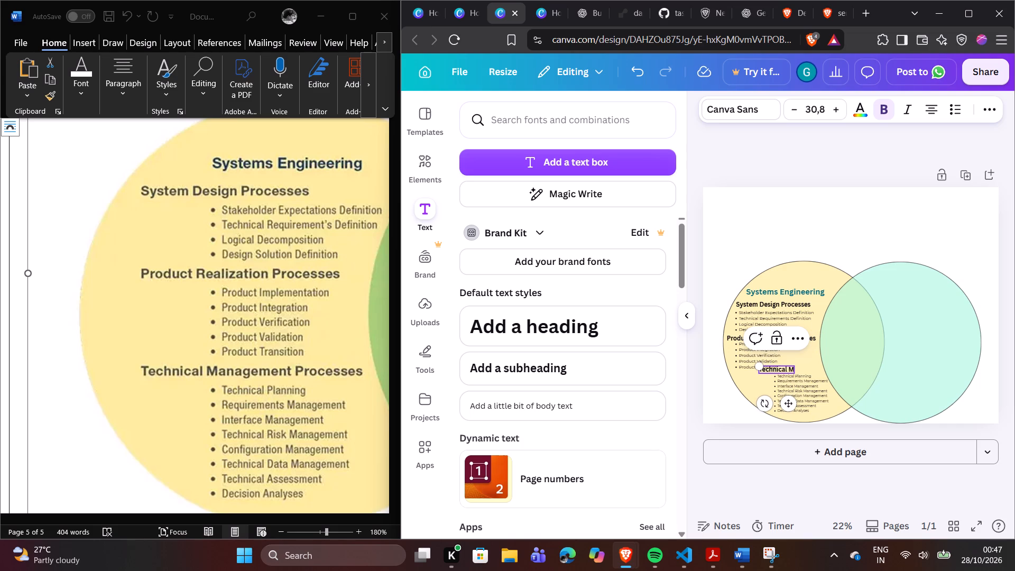
pyautogui.press('a')
pyautogui.write('na')
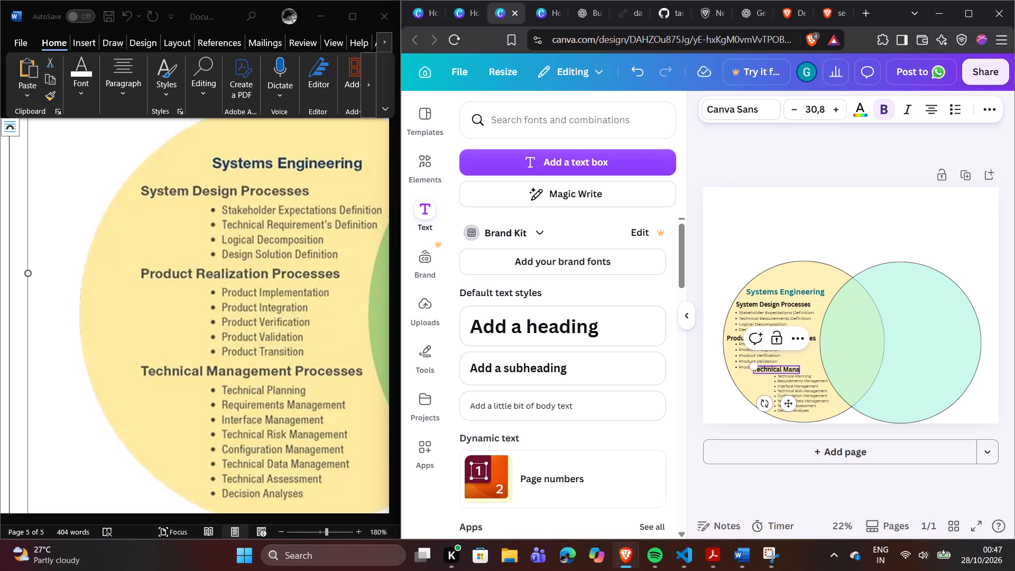
pyautogui.press('g')
pyautogui.press('e')
pyautogui.write('ment')
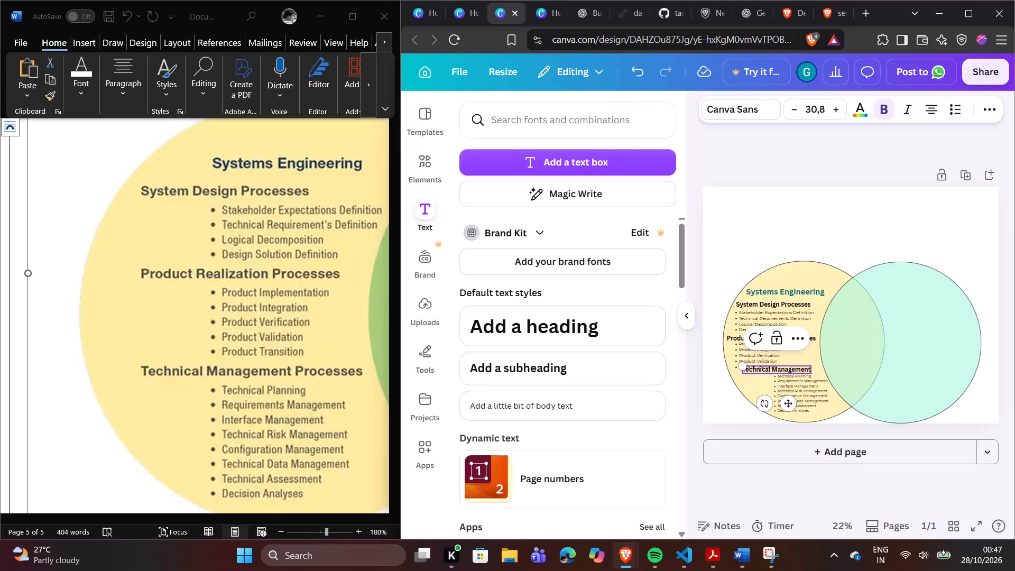
pyautogui.press('space')
pyautogui.hotkey('shift', 'p')
pyautogui.press('r')
pyautogui.press('o')
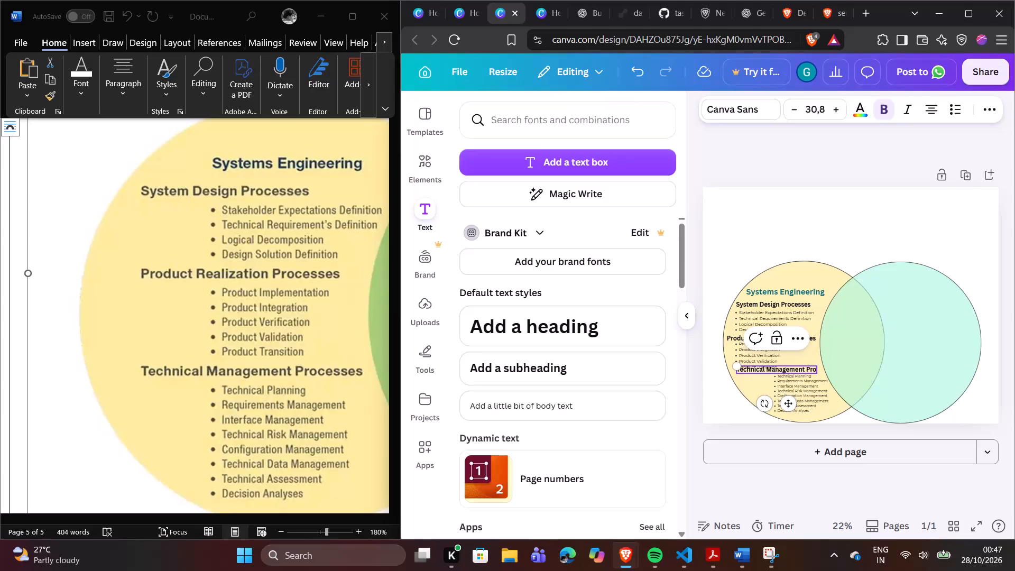
pyautogui.press('c')
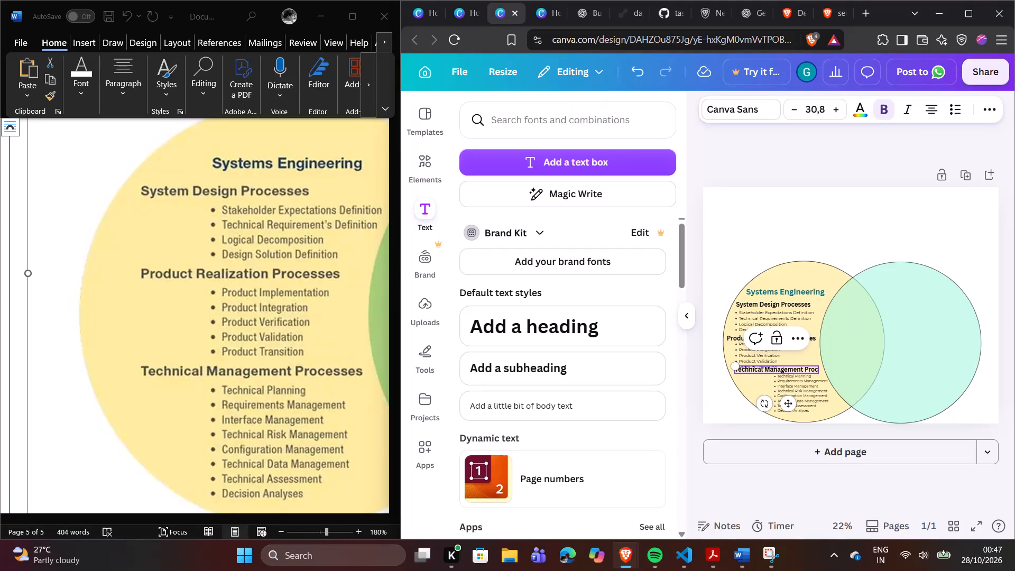
pyautogui.press('e')
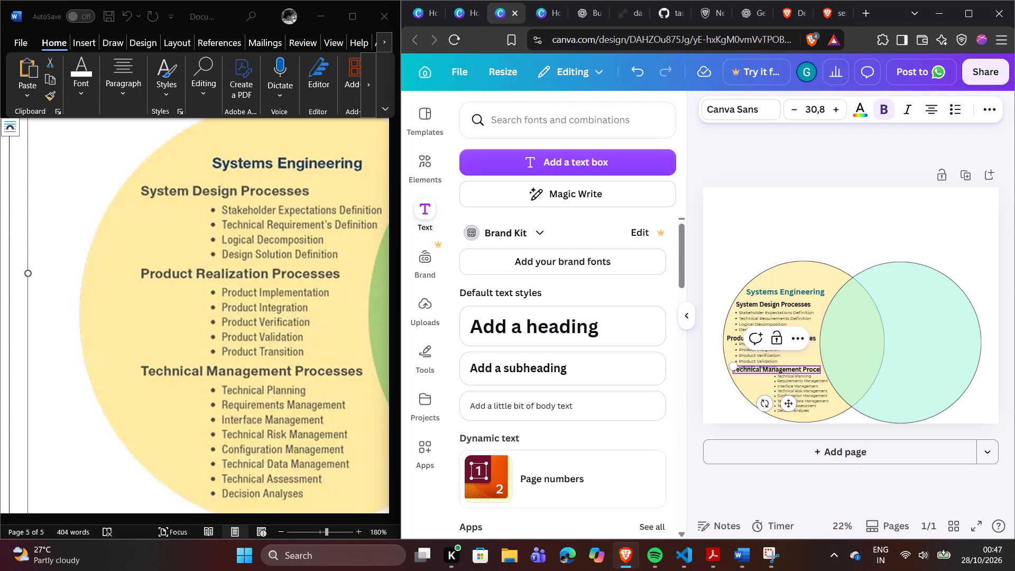
pyautogui.write('sses')
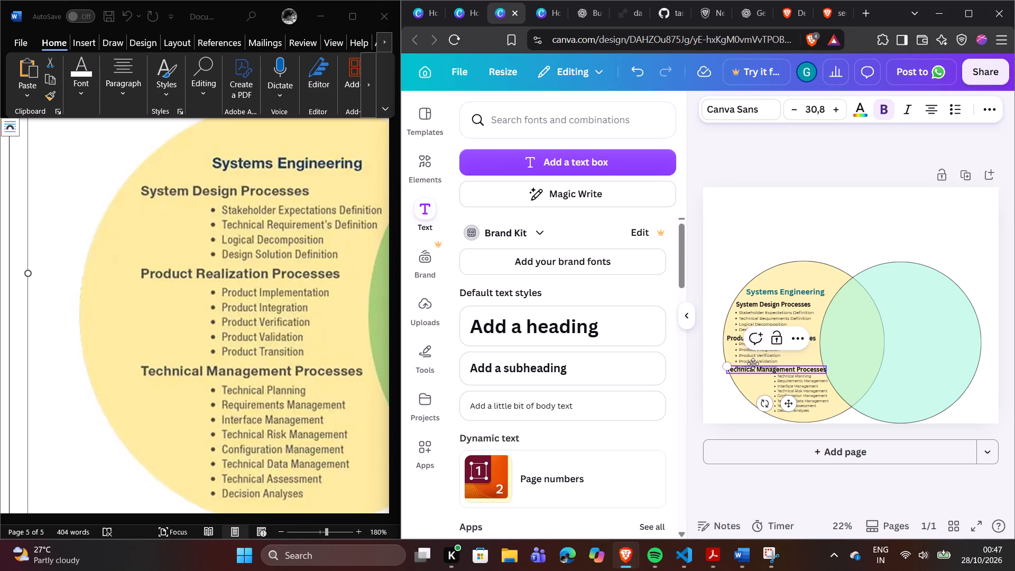
pyautogui.click(720, 393)
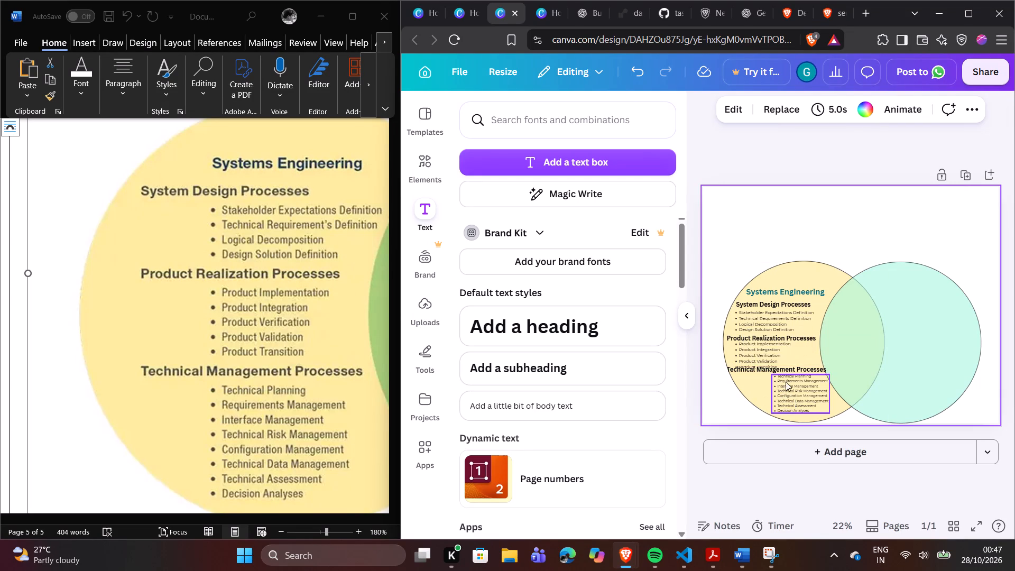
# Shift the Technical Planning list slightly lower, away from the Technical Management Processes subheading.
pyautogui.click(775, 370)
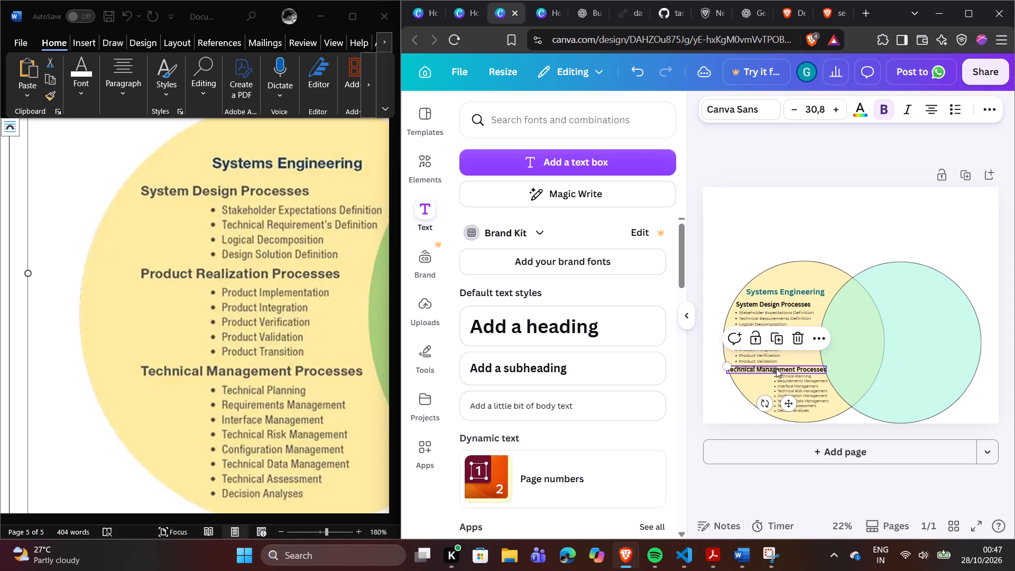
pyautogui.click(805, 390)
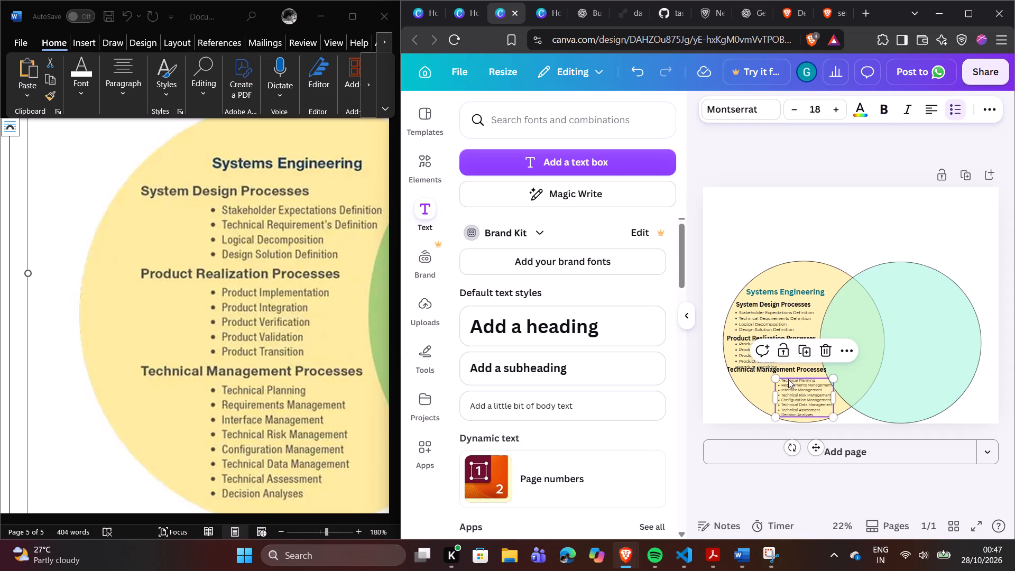
# Scale the System Design bullet list down to font size 20 and move it closer beneath its subheading.
pyautogui.click(745, 321)
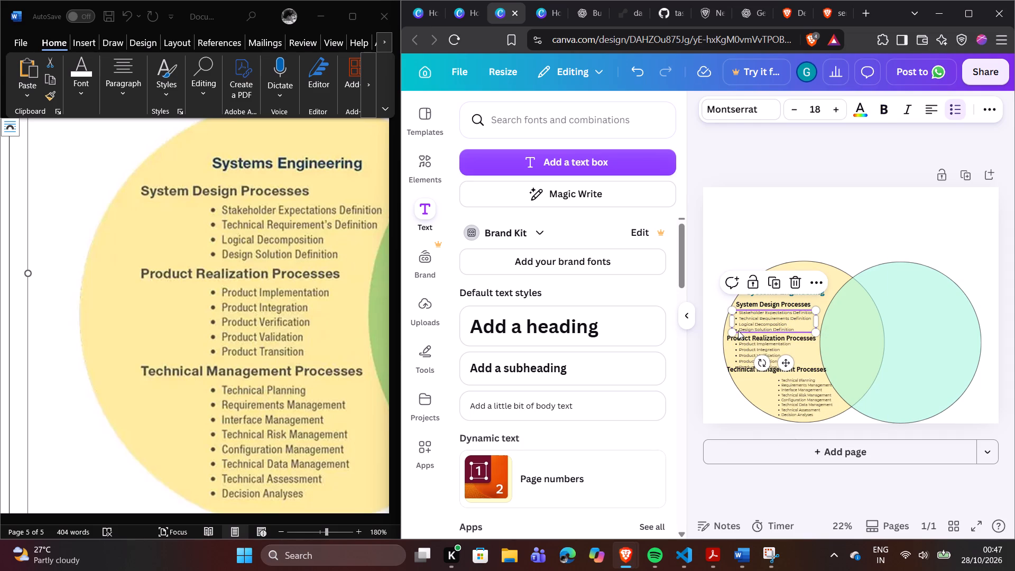
pyautogui.moveTo(734, 331); pyautogui.dragTo(739, 327)
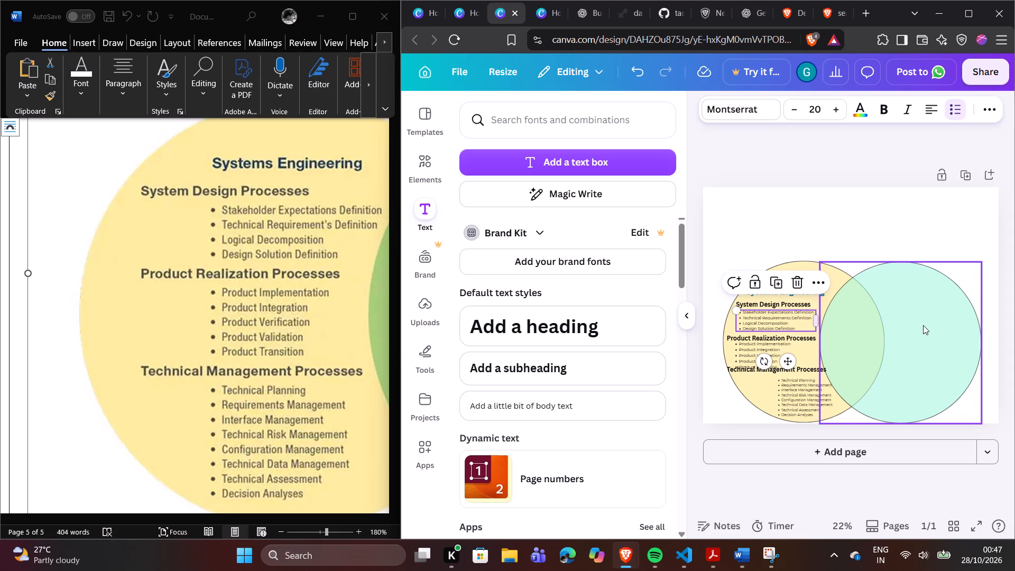
pyautogui.click(923, 325)
pyautogui.click(787, 326)
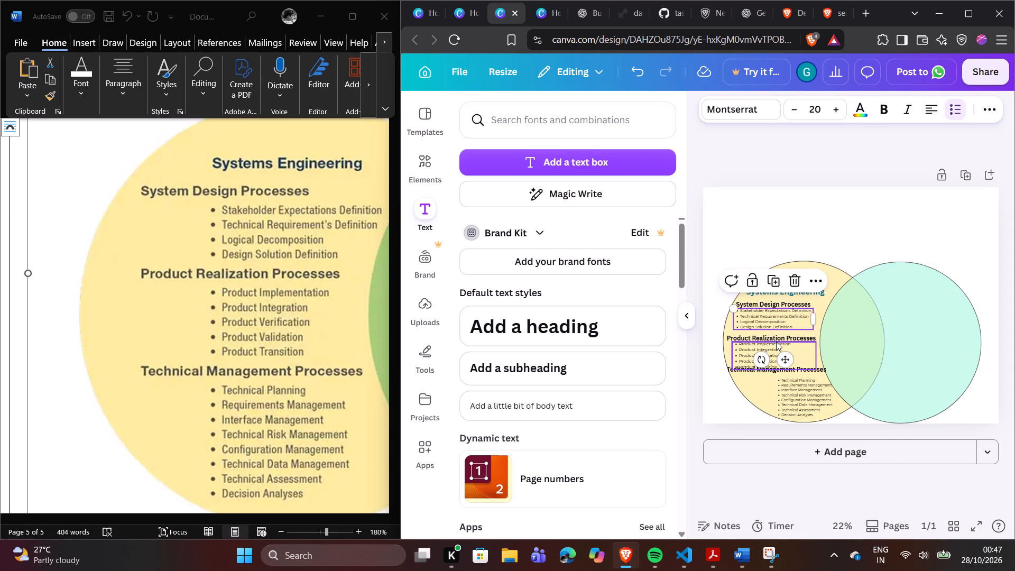
# Move the "Product Realization Processes" subheading up, closer to the System Design list.
pyautogui.click(770, 337)
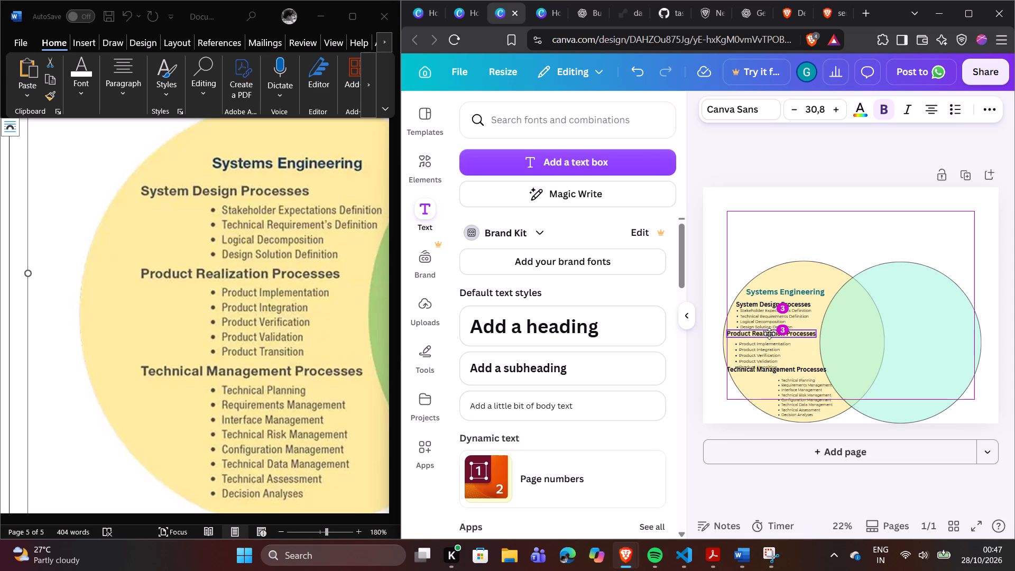
# Move the Product Realization bullet list up under its subheading and scale it down to font size 18.6.
pyautogui.click(767, 350)
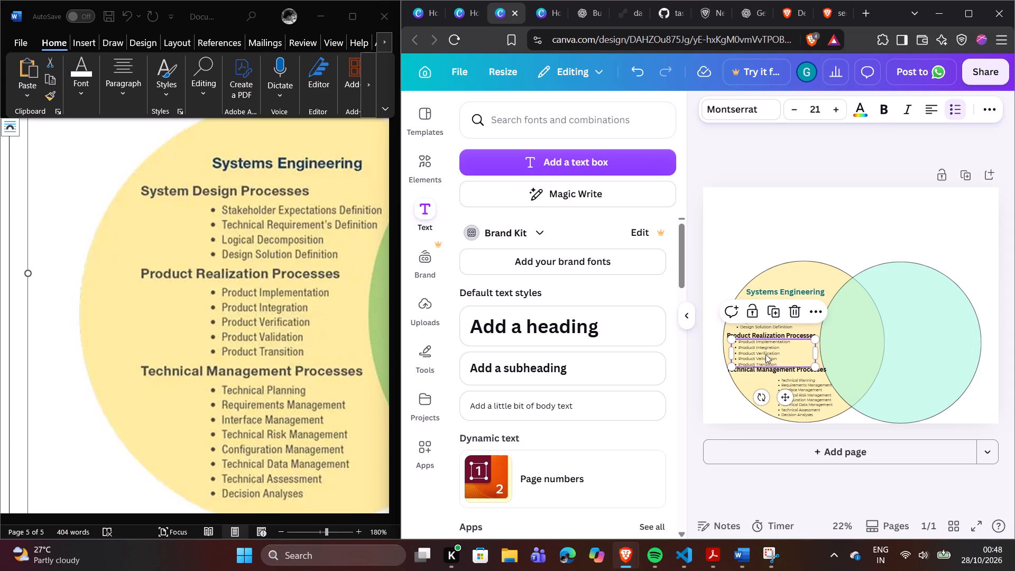
pyautogui.moveTo(730, 363); pyautogui.dragTo(739, 357)
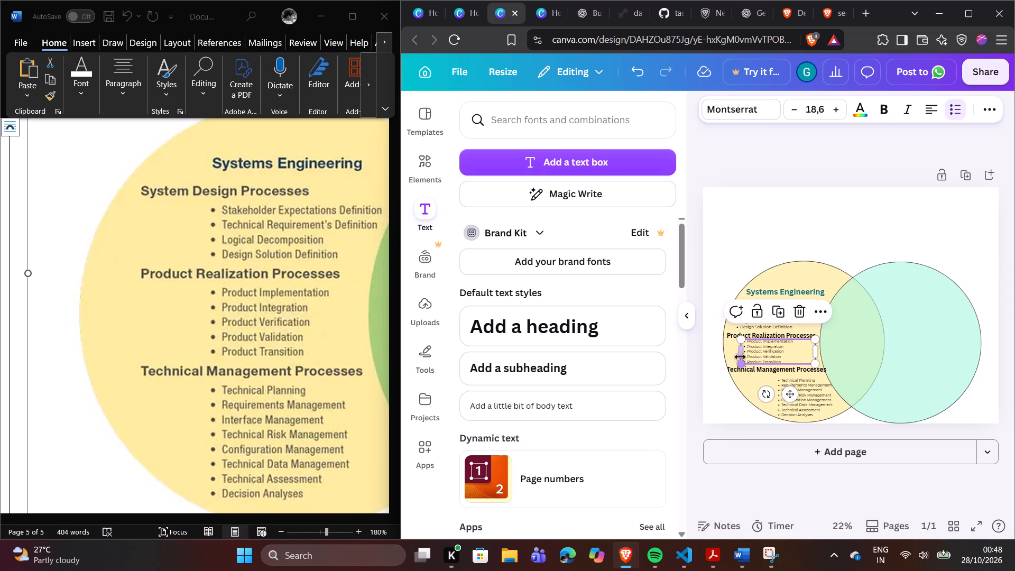
# Narrow the Product Realization list's text box to fit its bullets and indent the list beneath its subheading.
pyautogui.click(795, 353)
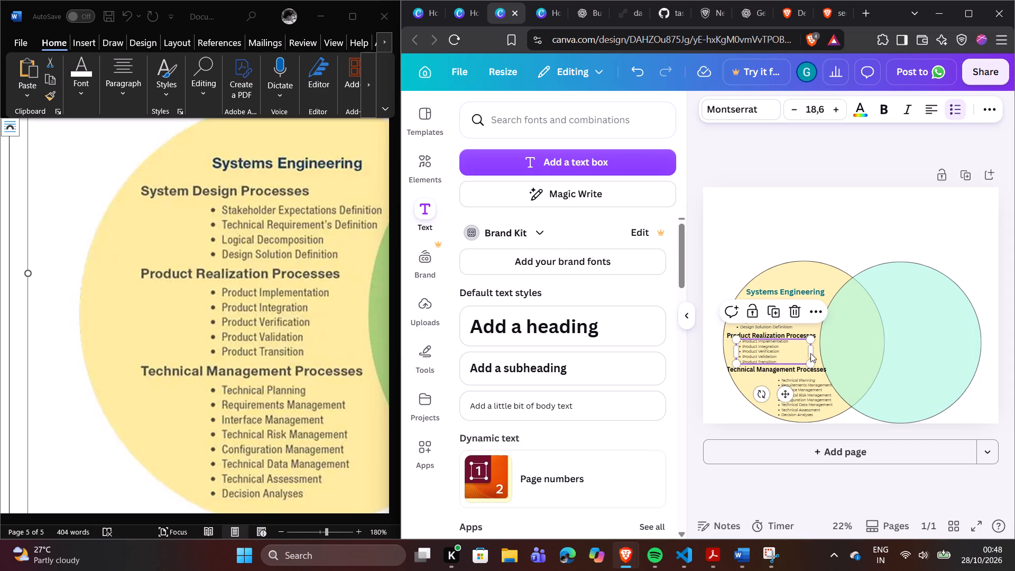
pyautogui.moveTo(815, 353); pyautogui.dragTo(796, 353)
pyautogui.moveTo(773, 353); pyautogui.dragTo(781, 352)
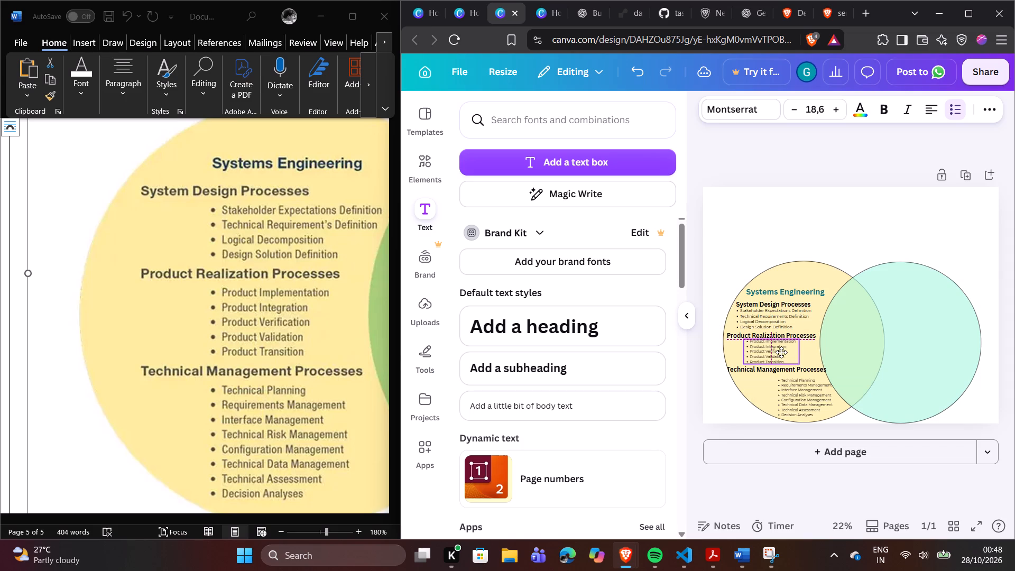
pyautogui.moveTo(781, 352); pyautogui.dragTo(785, 353)
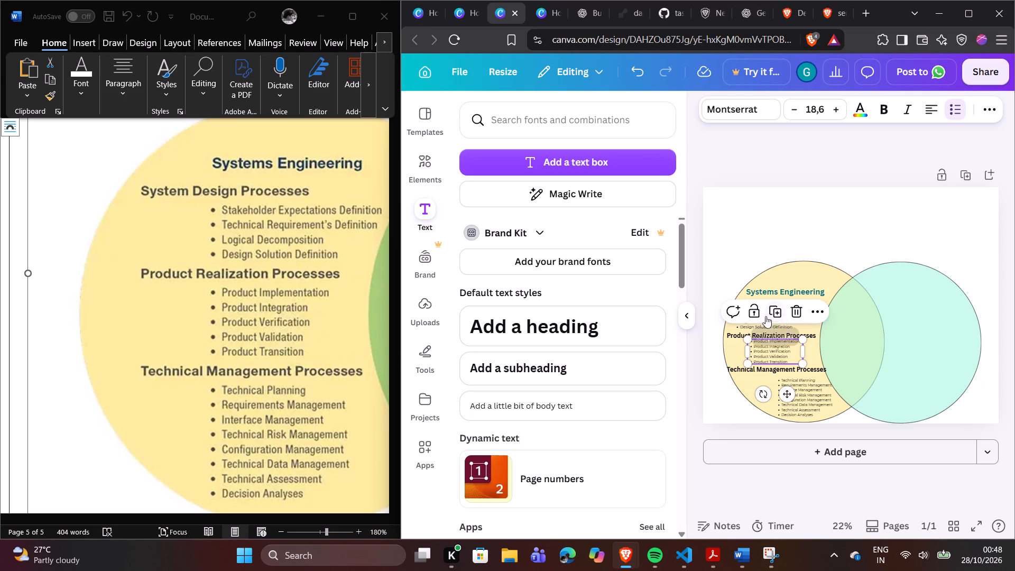
# Indent the System Design list beneath its subheading and adjust the Product Realization list so their bullets roughly line up.
pyautogui.click(746, 337)
pyautogui.click(734, 342)
pyautogui.moveTo(755, 326); pyautogui.dragTo(755, 325)
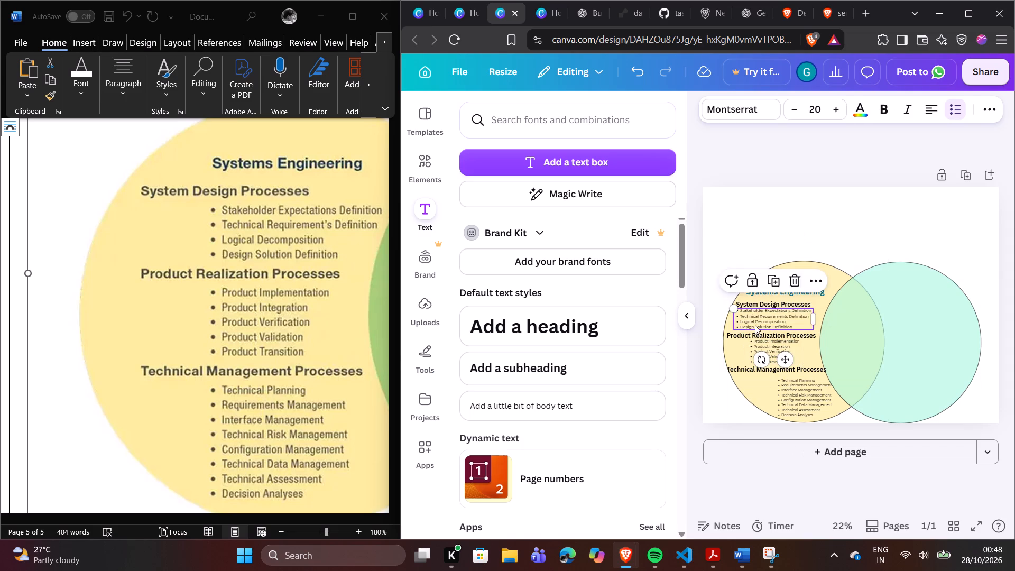
pyautogui.moveTo(755, 325); pyautogui.dragTo(763, 326)
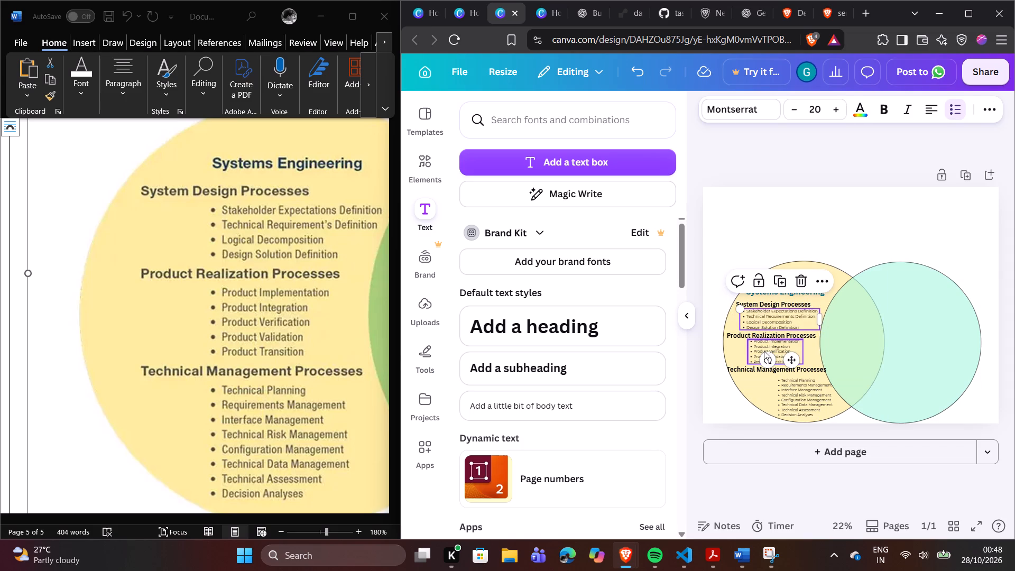
pyautogui.moveTo(764, 351); pyautogui.dragTo(758, 351)
# Place the Technical Planning list directly beneath the Technical Management Processes subheading and scale it down to font size 17.3.
pyautogui.moveTo(811, 394); pyautogui.dragTo(793, 383)
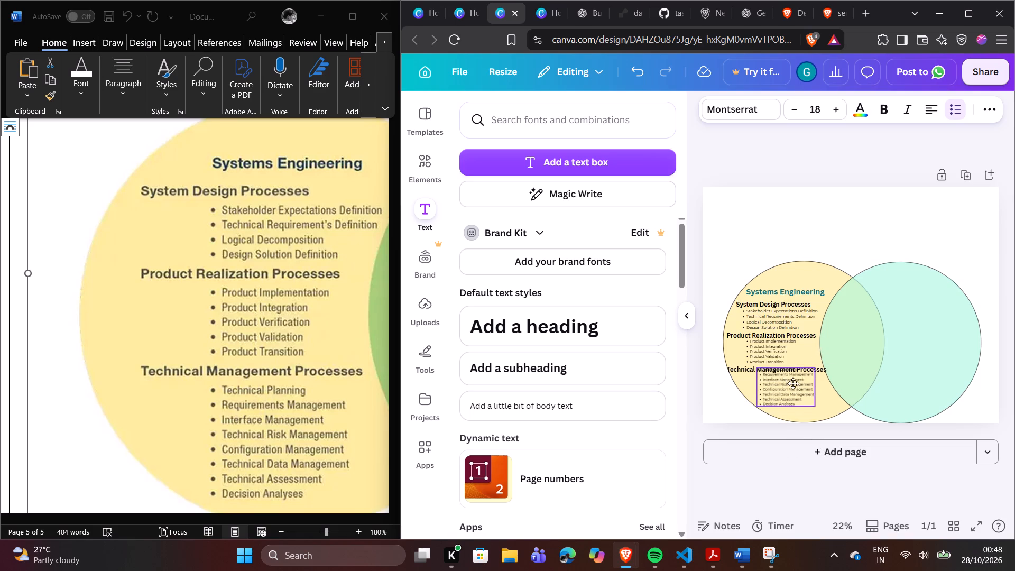
pyautogui.moveTo(793, 383); pyautogui.dragTo(799, 390)
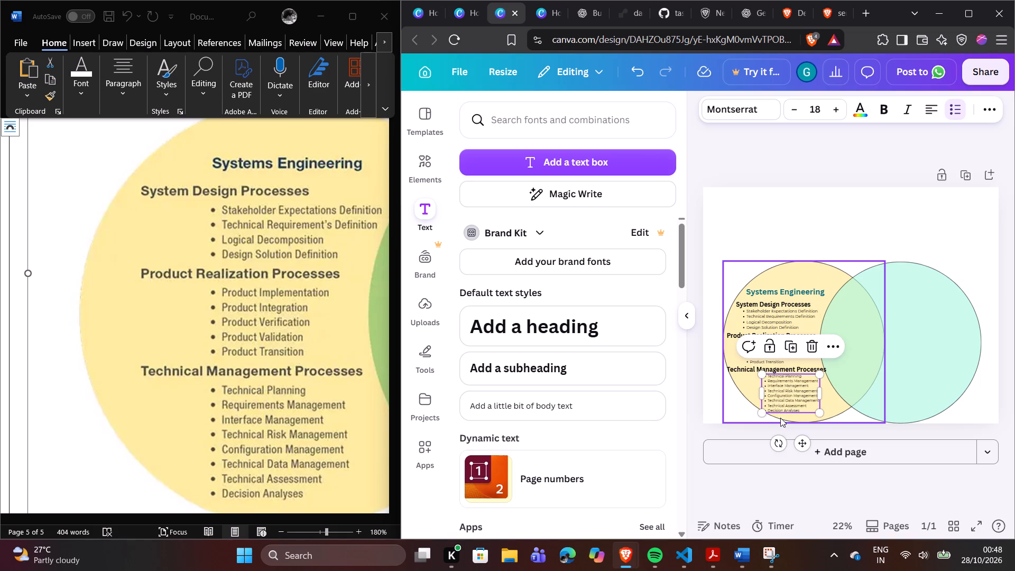
pyautogui.click(763, 412)
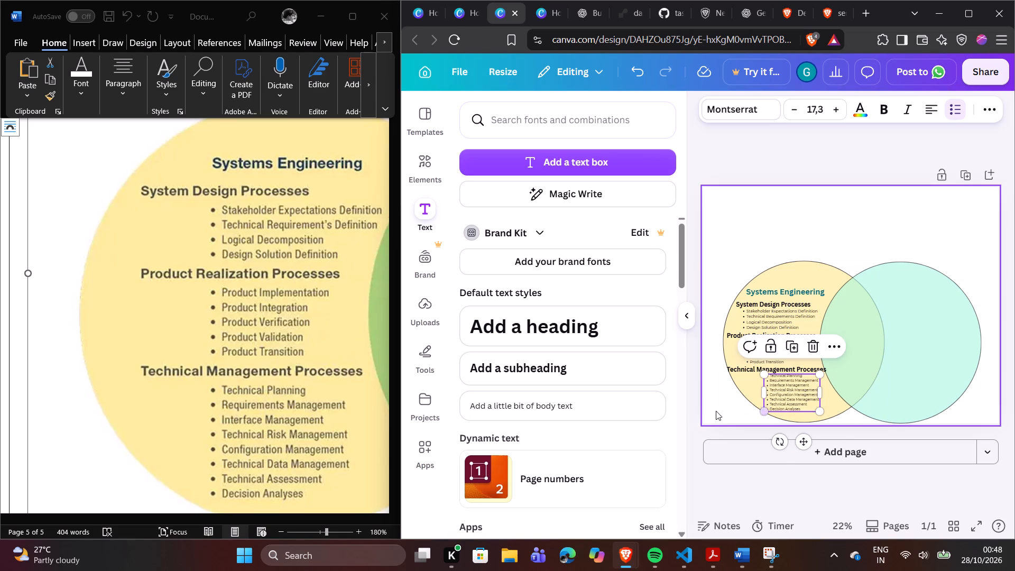
pyautogui.click(715, 410)
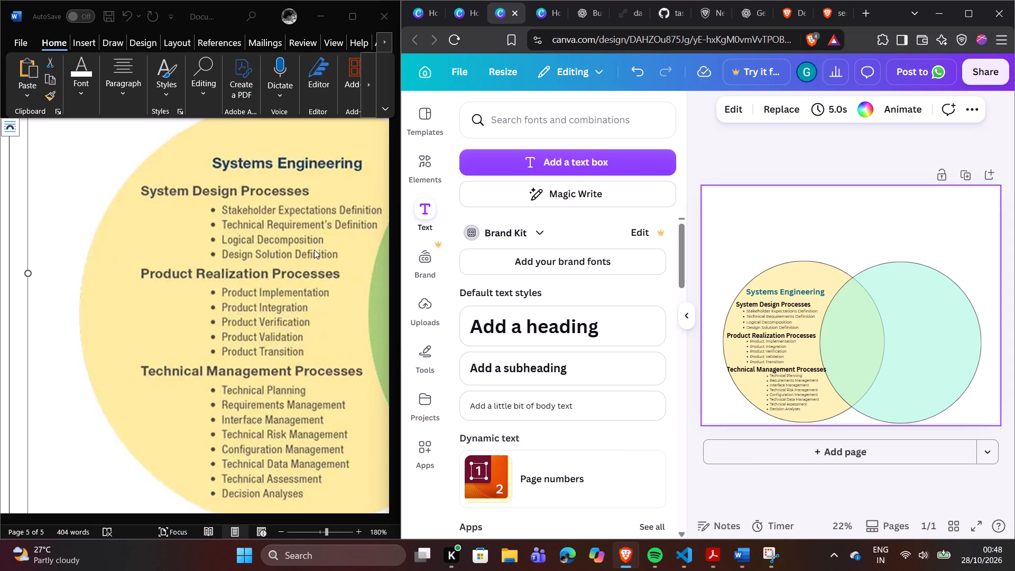
# Recolour the Systems Engineering heading dark navy blue using the default solid colours.
pyautogui.tripleClick(768, 291)
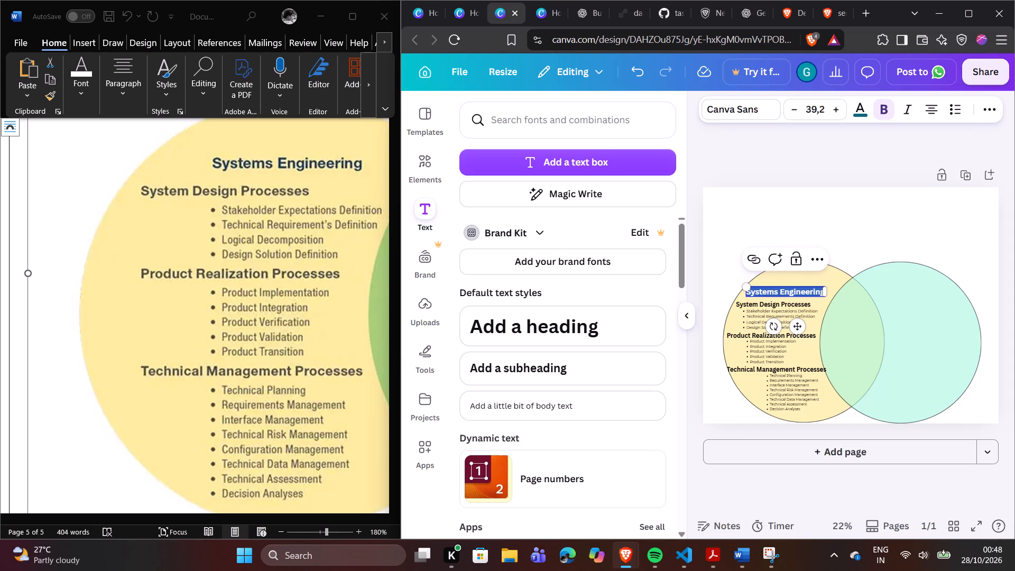
pyautogui.click(861, 108)
pyautogui.scroll(-2, 537, 454)
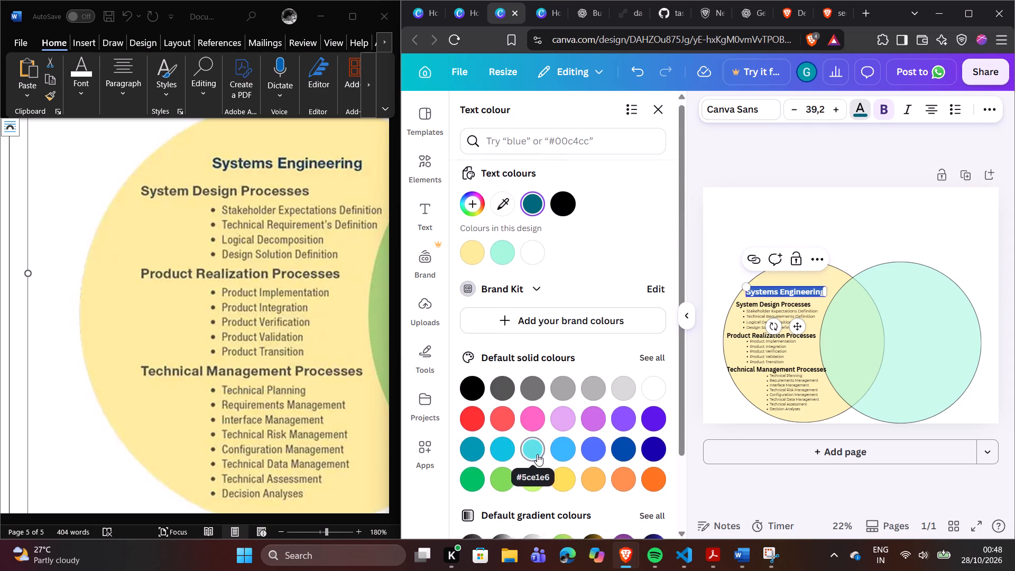
pyautogui.scroll(-2, 537, 454)
pyautogui.moveTo(661, 259); pyautogui.dragTo(653, 265)
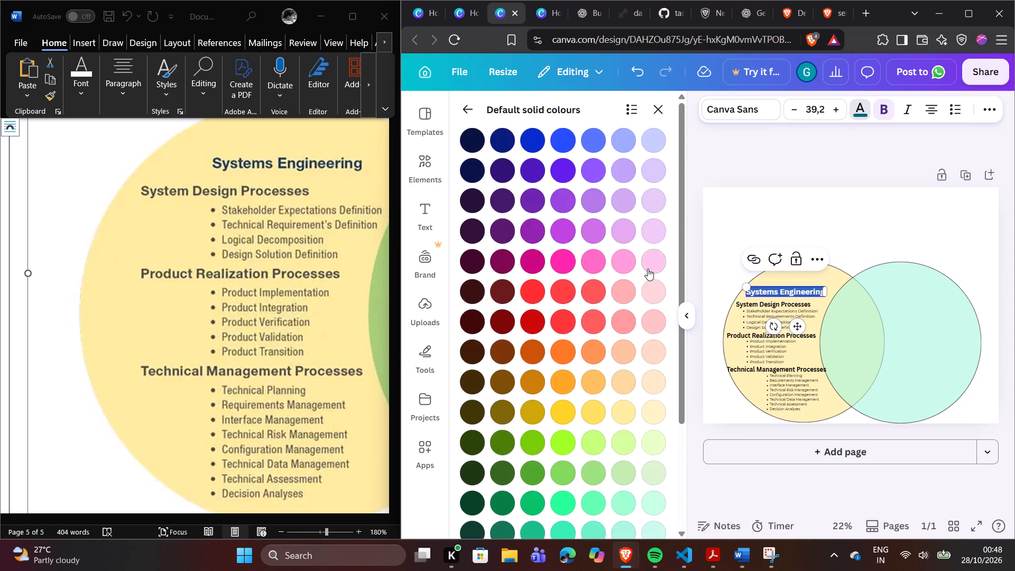
pyautogui.scroll(-4, 547, 334)
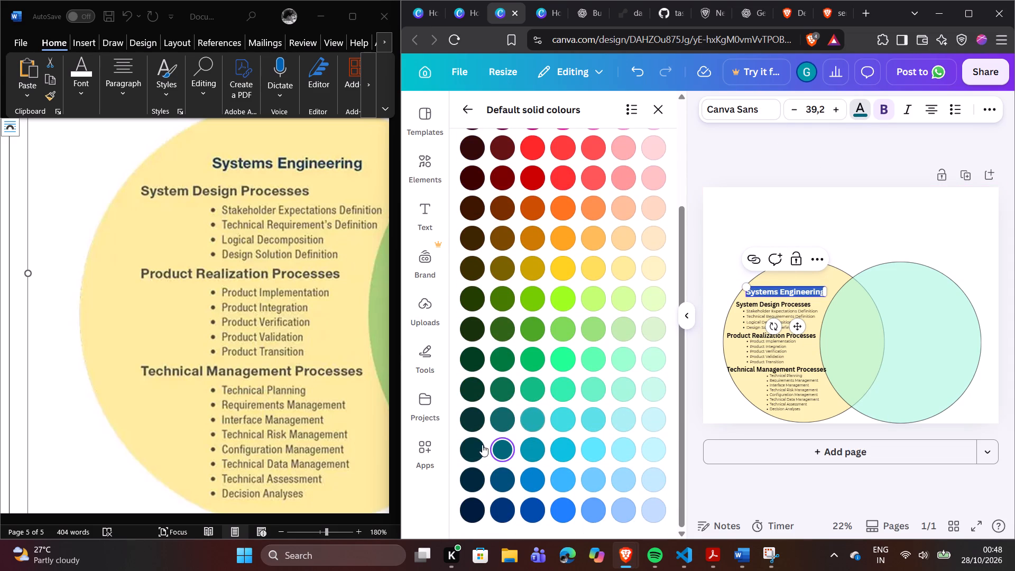
pyautogui.click(495, 472)
pyautogui.click(500, 477)
pyautogui.click(497, 505)
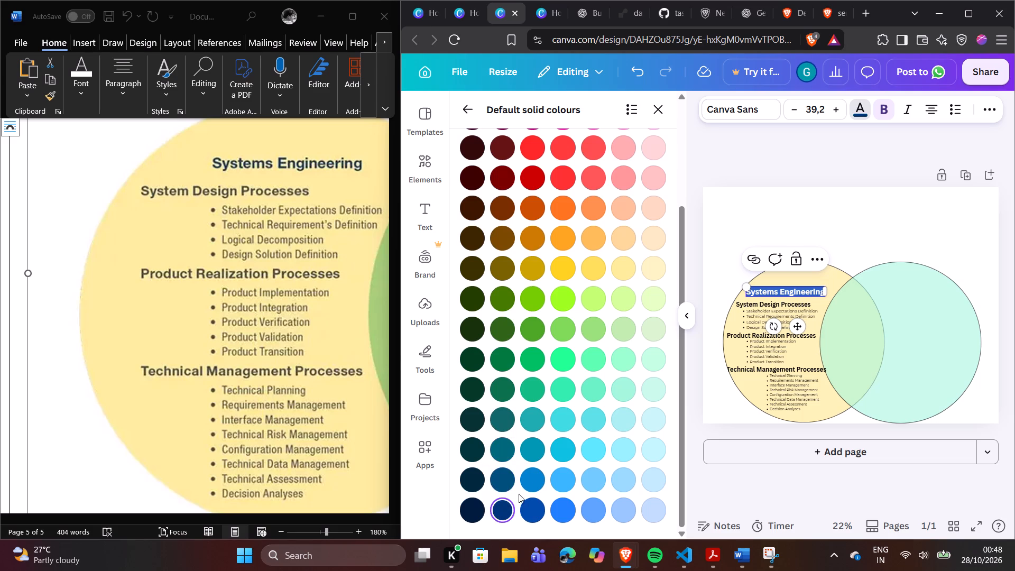
pyautogui.doubleClick(881, 222)
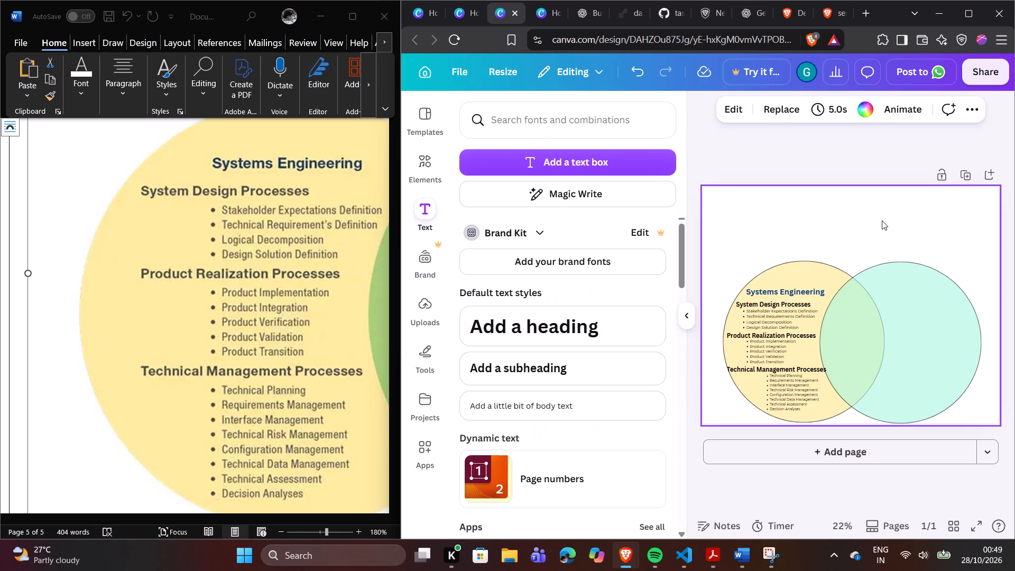
# Duplicate the Systems Engineering heading into the upper part of the mint circle and change the copy's text to PP&C.
pyautogui.moveTo(329, 326); pyautogui.dragTo(284, 327)
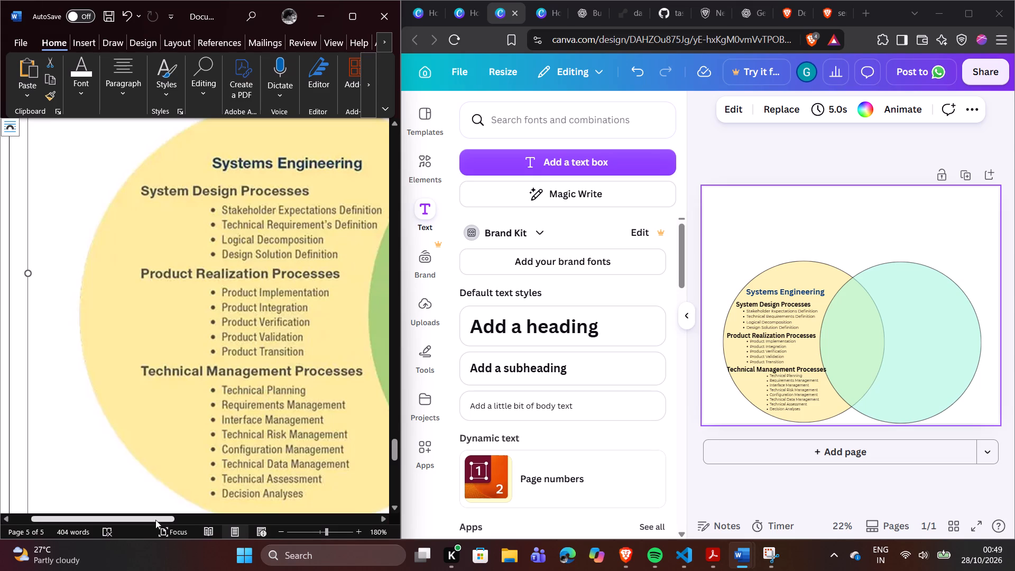
pyautogui.moveTo(155, 520); pyautogui.dragTo(301, 533)
pyautogui.click(797, 288)
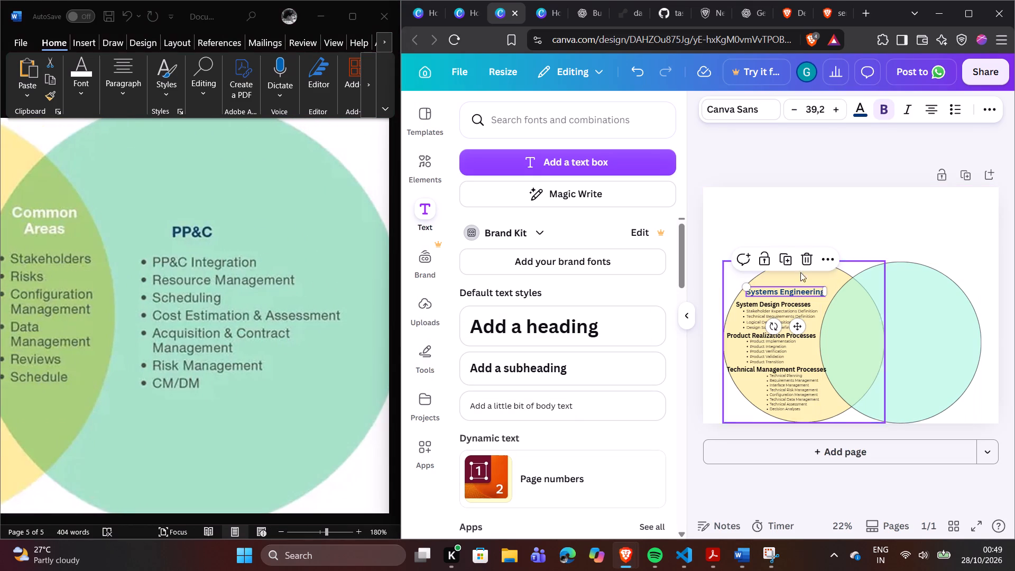
pyautogui.click(788, 254)
pyautogui.moveTo(790, 293); pyautogui.dragTo(923, 297)
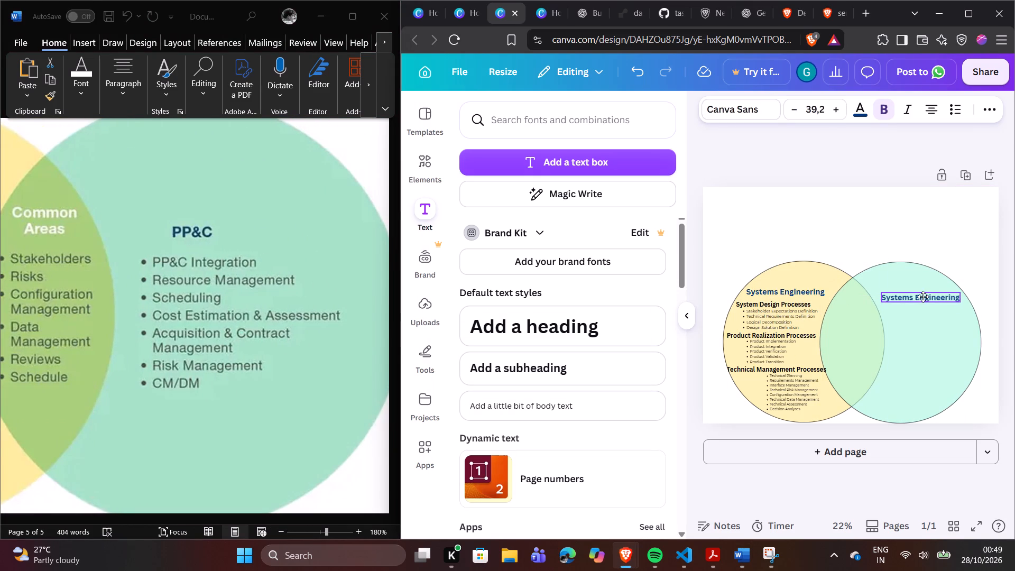
pyautogui.moveTo(923, 297); pyautogui.dragTo(924, 296)
pyautogui.doubleClick(924, 296)
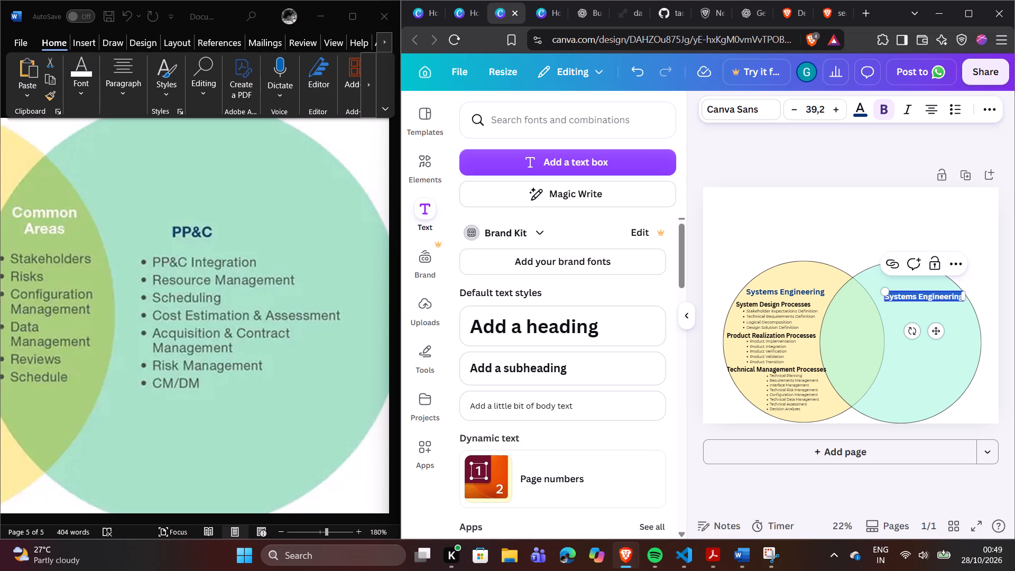
pyautogui.write('PP')
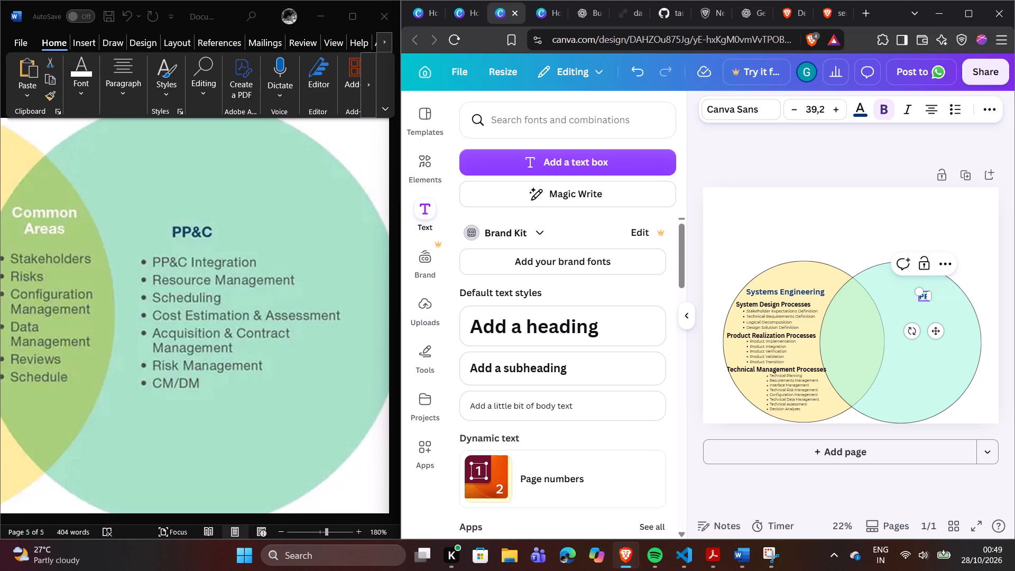
pyautogui.hotkey('shift', '&')
pyautogui.press('c')
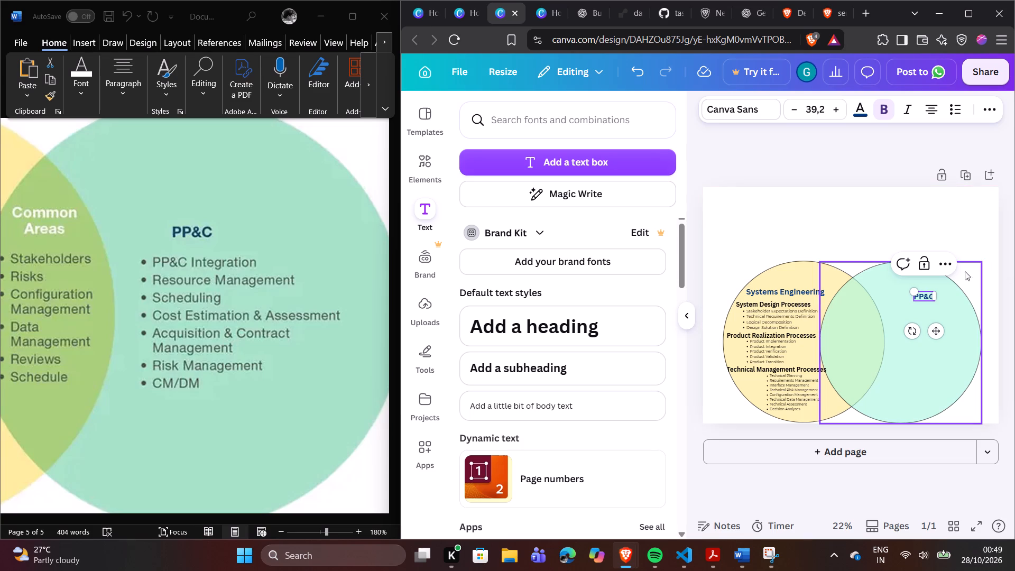
pyautogui.click(976, 283)
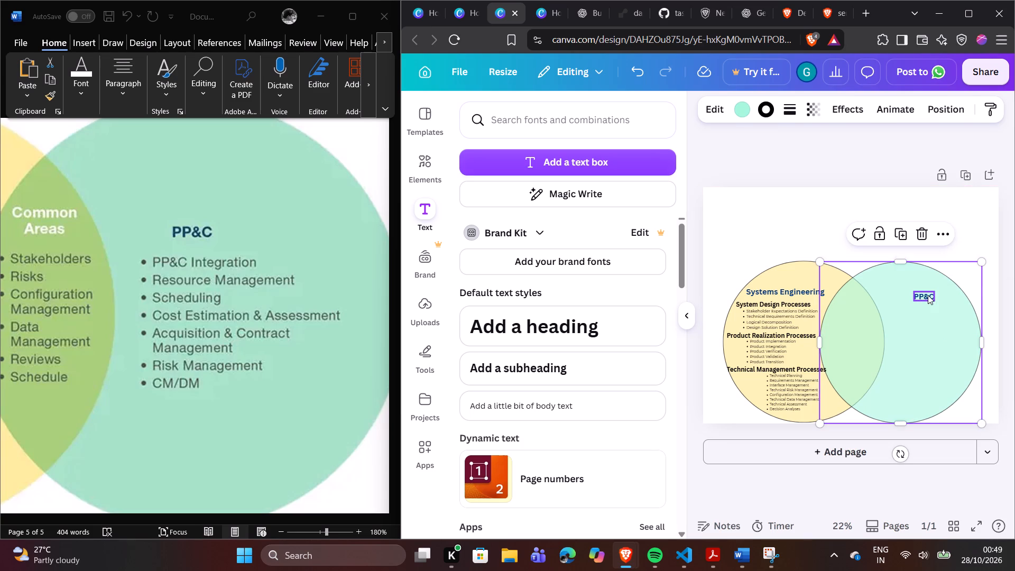
pyautogui.click(928, 295)
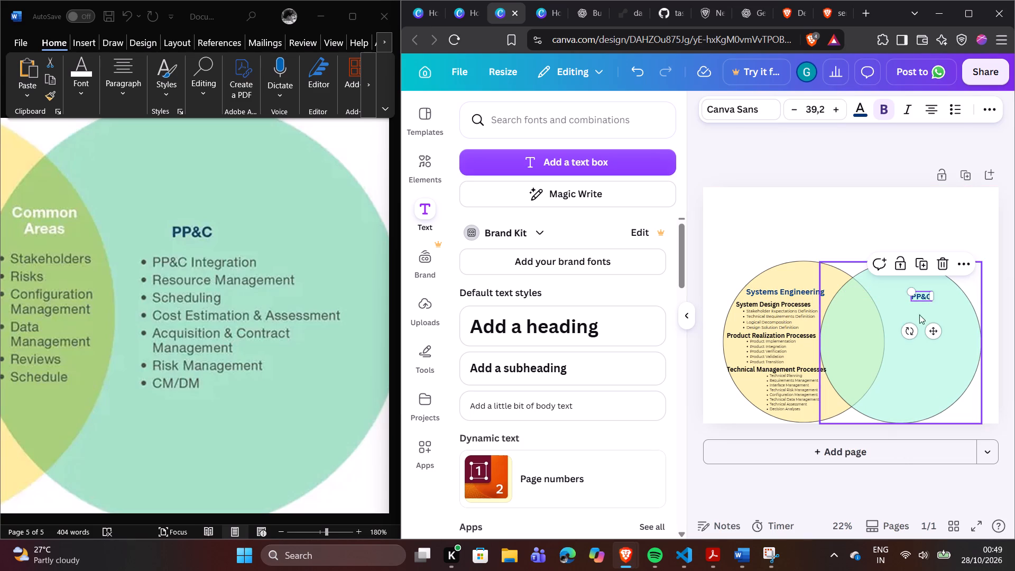
# Duplicate the Technical Planning bullet list and place the copy in the mint circle beneath the PP&C heading.
pyautogui.click(784, 386)
pyautogui.click(795, 352)
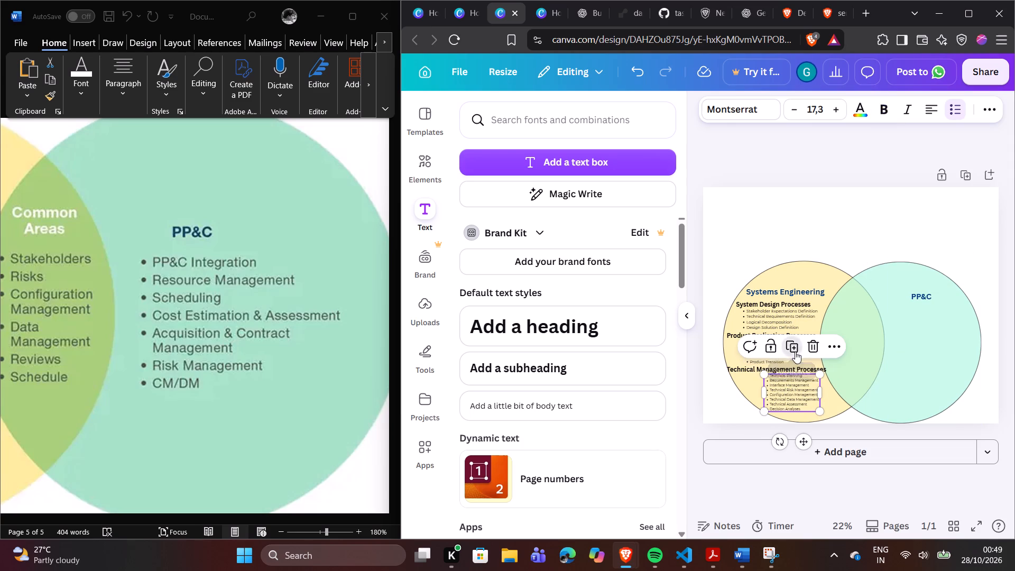
pyautogui.moveTo(796, 390); pyautogui.dragTo(919, 331)
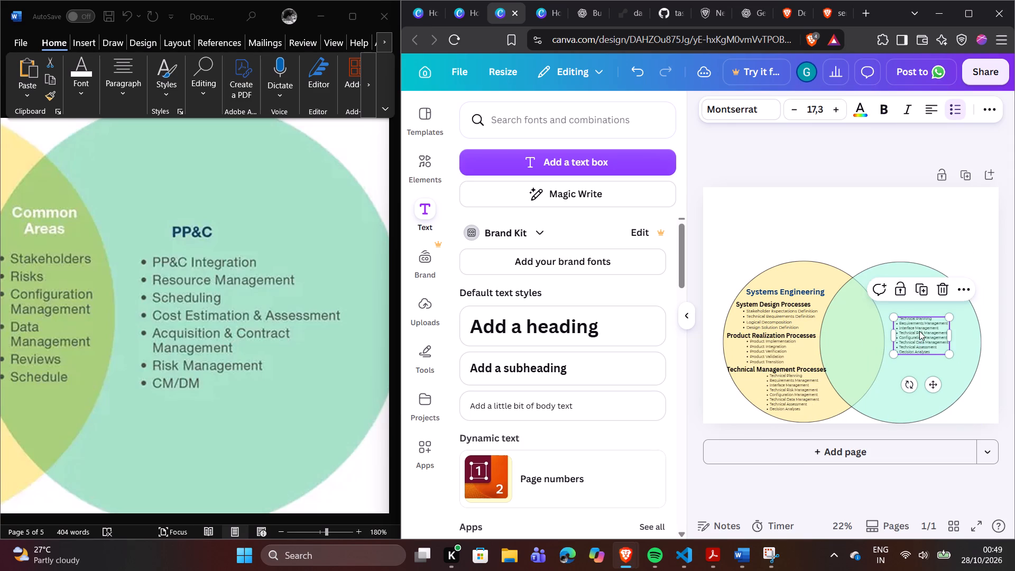
# Replace the entire text of the copied list in the mint circle with a single bullet reading PP&C.
pyautogui.doubleClick(919, 331)
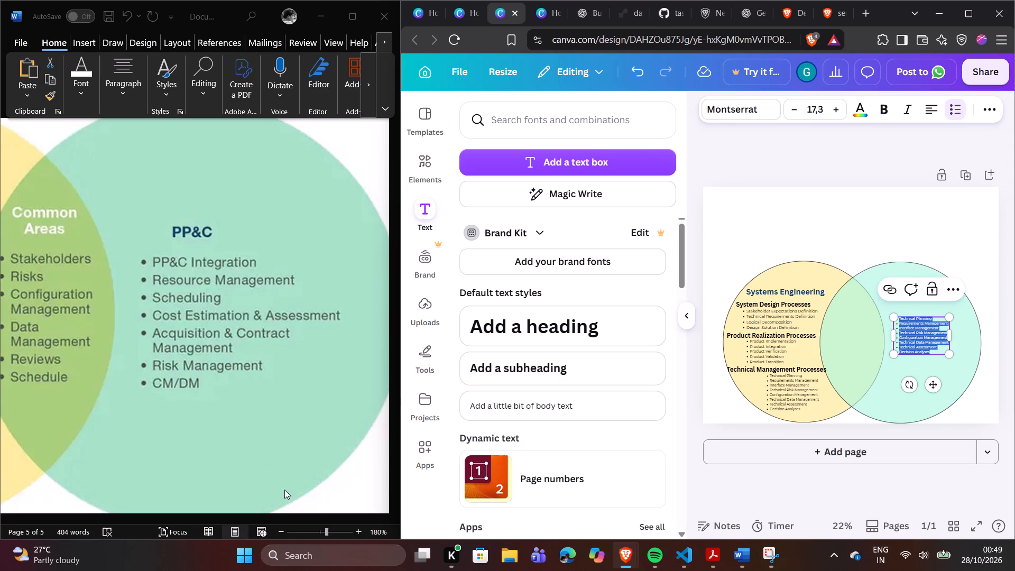
pyautogui.click(190, 495)
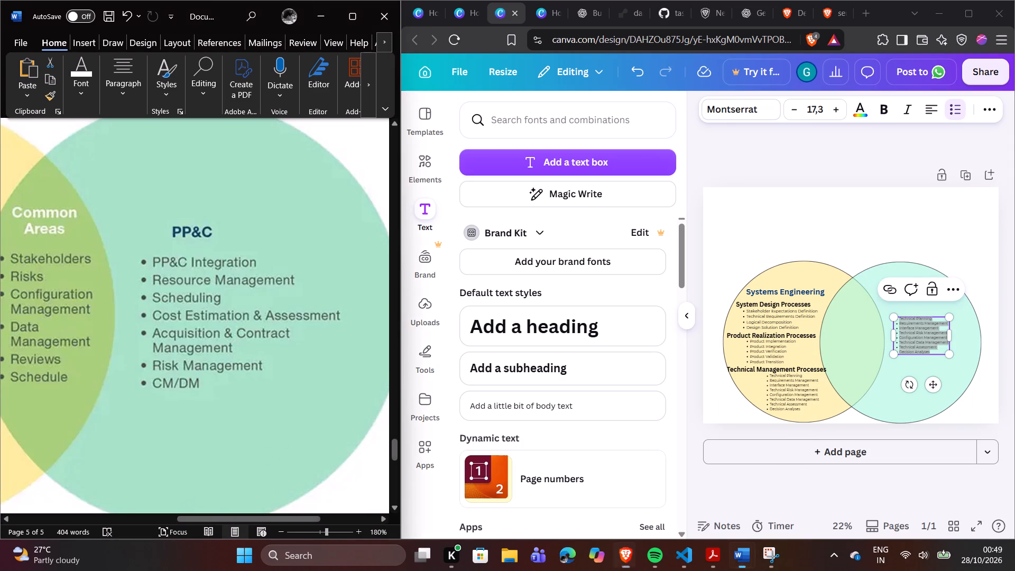
pyautogui.moveTo(208, 515); pyautogui.dragTo(173, 507)
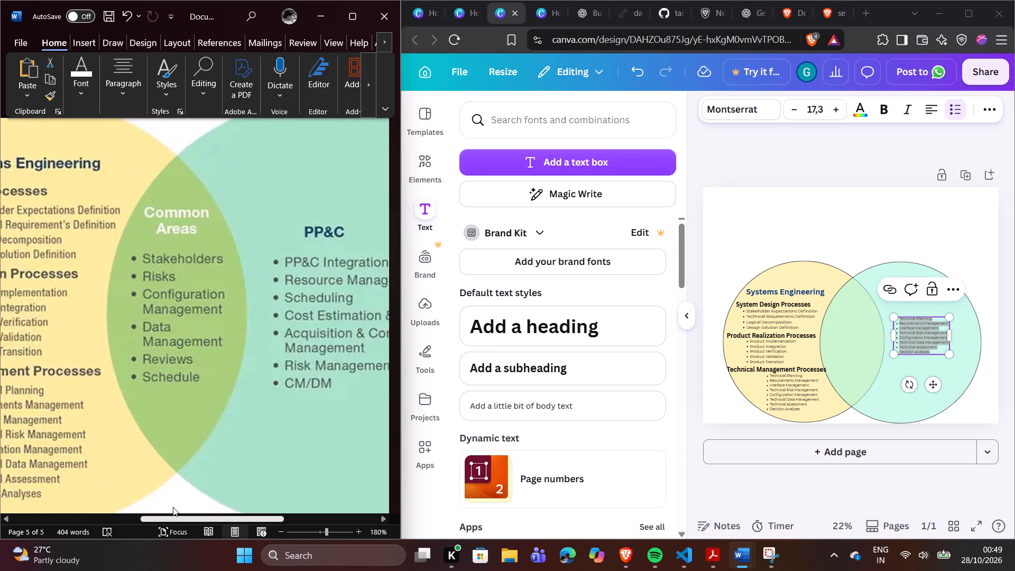
pyautogui.moveTo(173, 507); pyautogui.dragTo(209, 507)
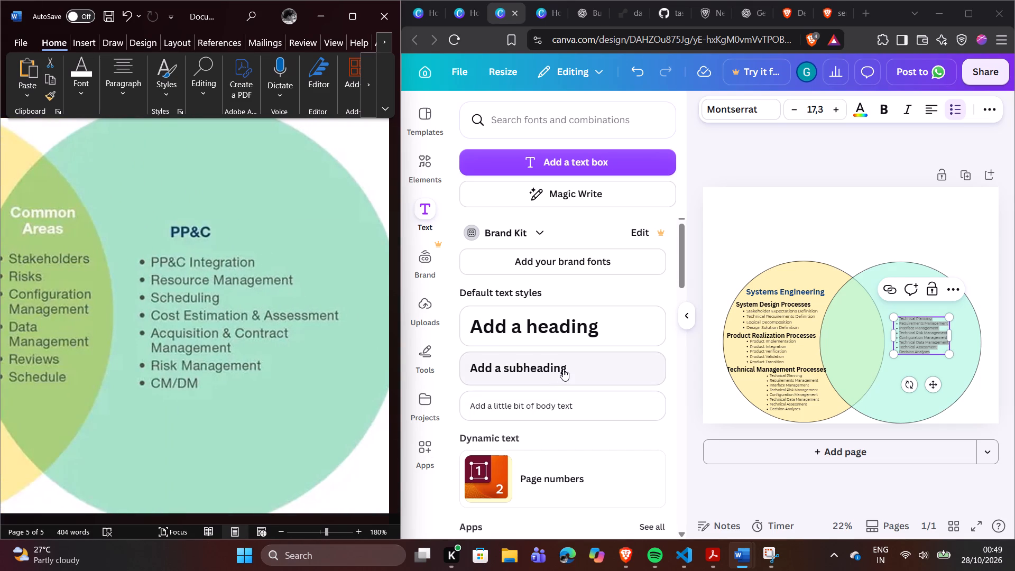
pyautogui.write('PP')
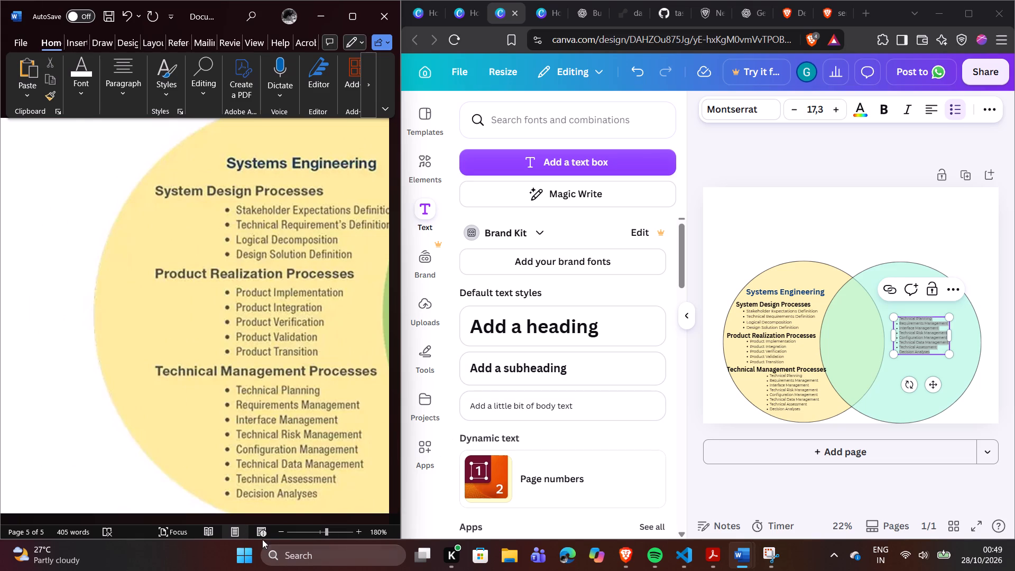
pyautogui.moveTo(154, 520); pyautogui.dragTo(158, 520)
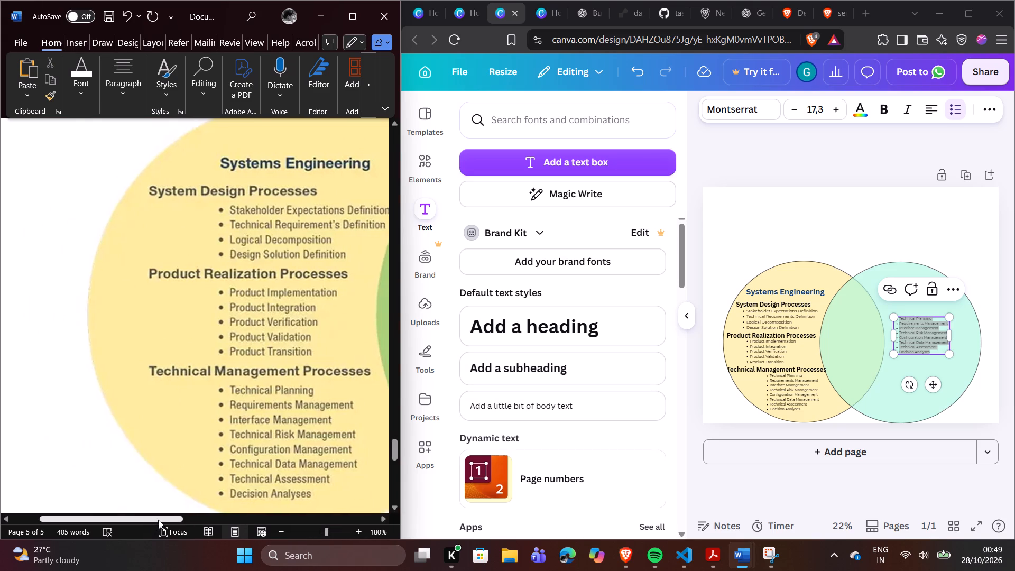
pyautogui.moveTo(158, 520); pyautogui.dragTo(308, 518)
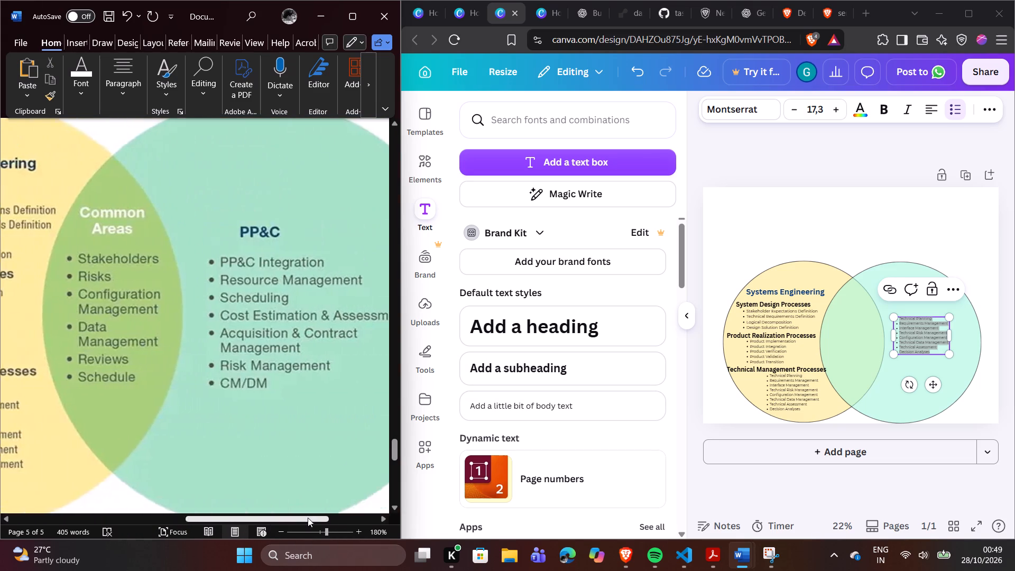
pyautogui.moveTo(308, 518); pyautogui.dragTo(324, 514)
pyautogui.tripleClick(926, 341)
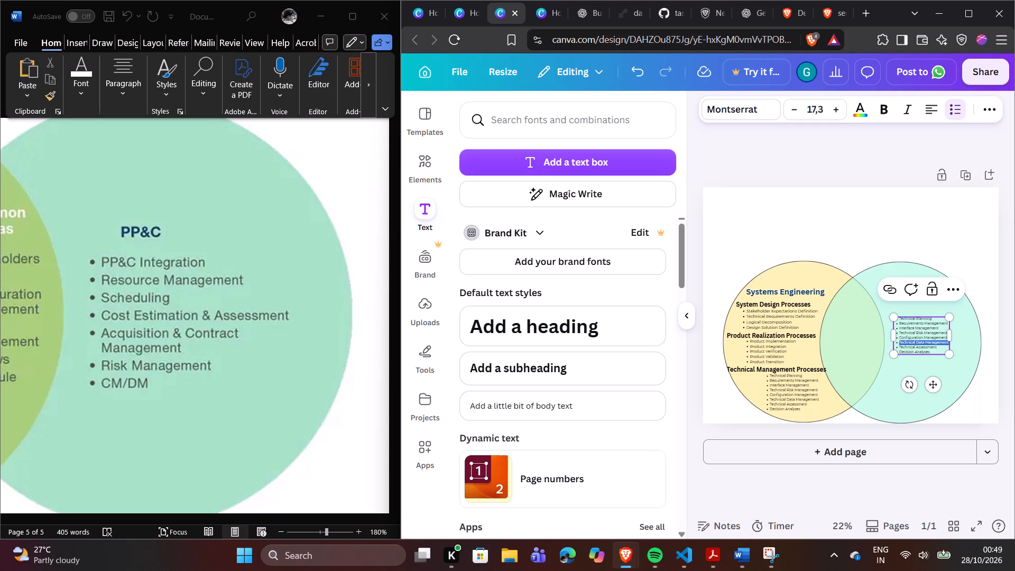
pyautogui.hotkey('shift', 'a')
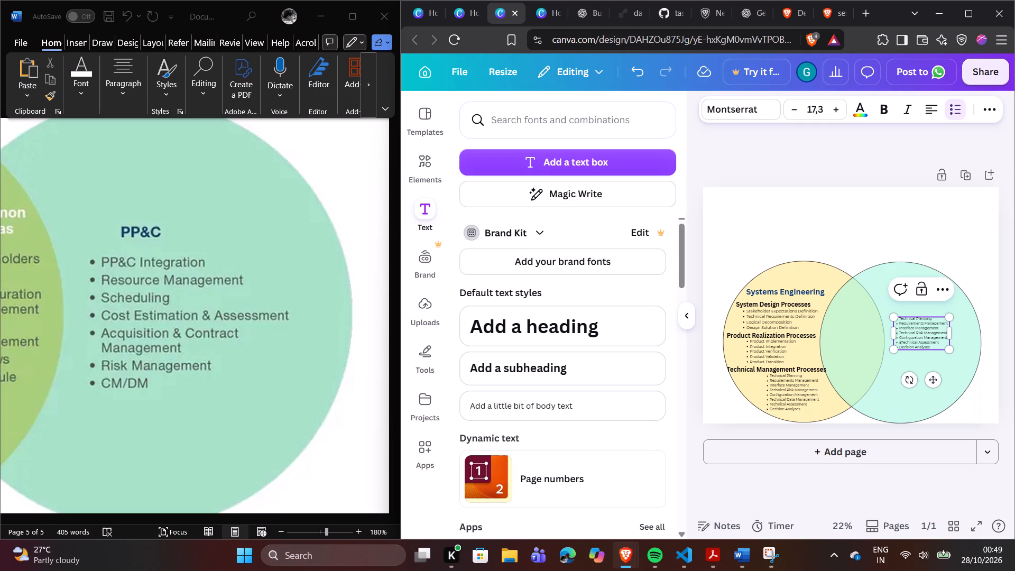
pyautogui.hotkey('ctrl', 'a')
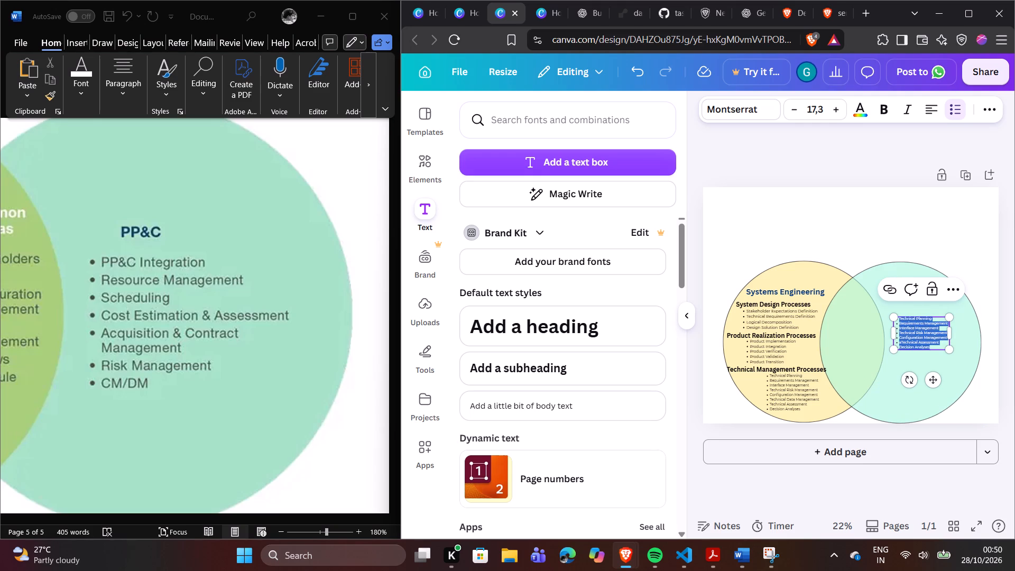
pyautogui.write('PP')
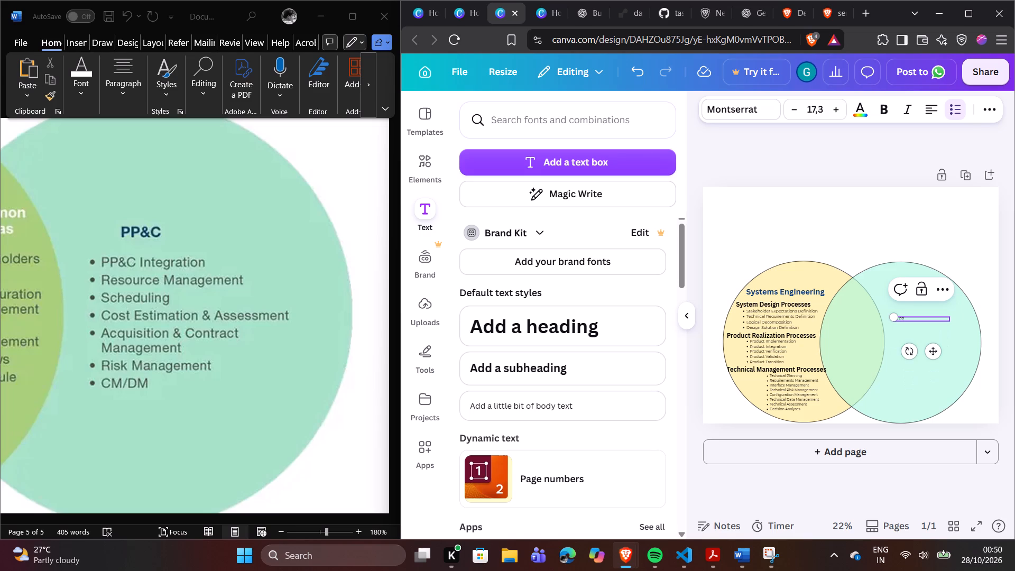
pyautogui.hotkey('shift', '&')
pyautogui.hotkey('shift', 'c')
# Increase the font size of the PP&C bullet to 35.3.
pyautogui.tripleClick(920, 318)
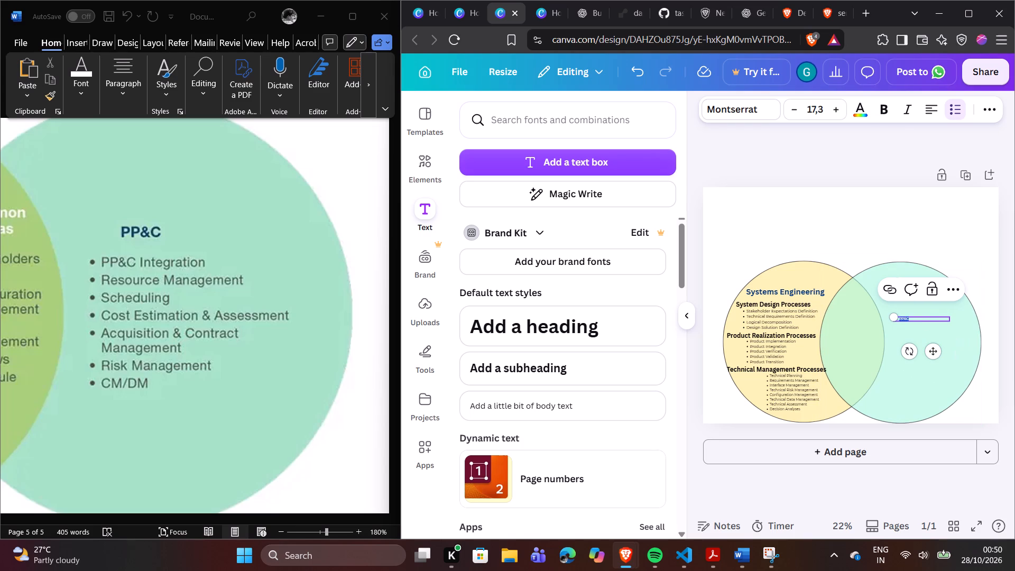
pyautogui.click(834, 106)
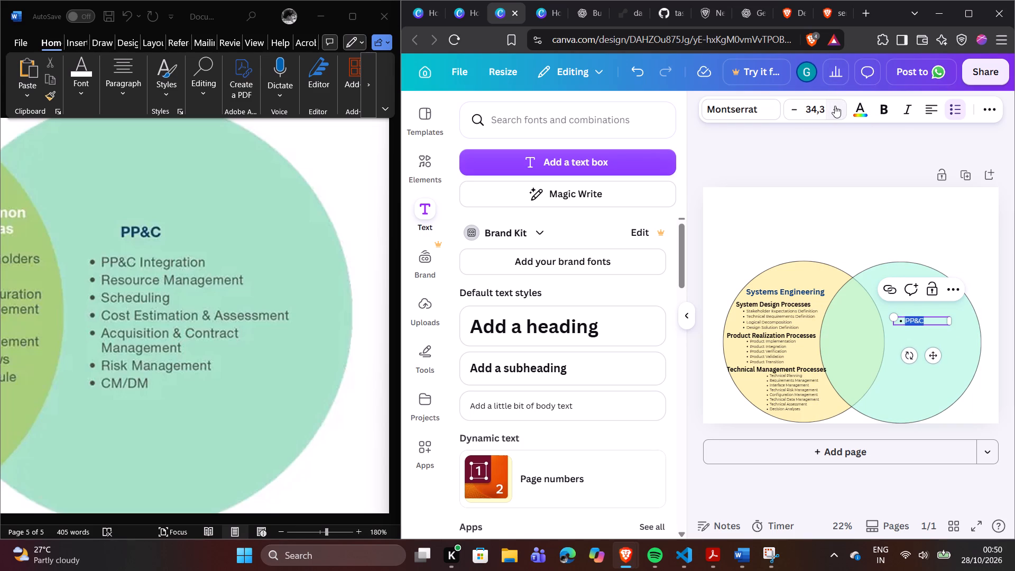
pyautogui.click(835, 106)
# Extend the PP&C bullet in the mint circle so that it reads PP&C Integration.
pyautogui.scroll(1, 911, 306)
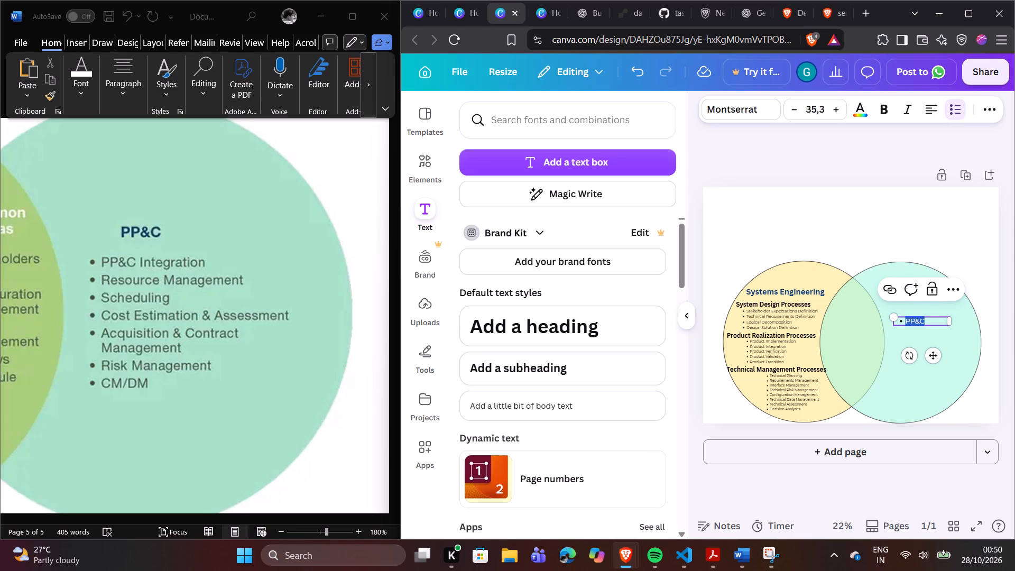
pyautogui.click(934, 323)
pyautogui.press('space')
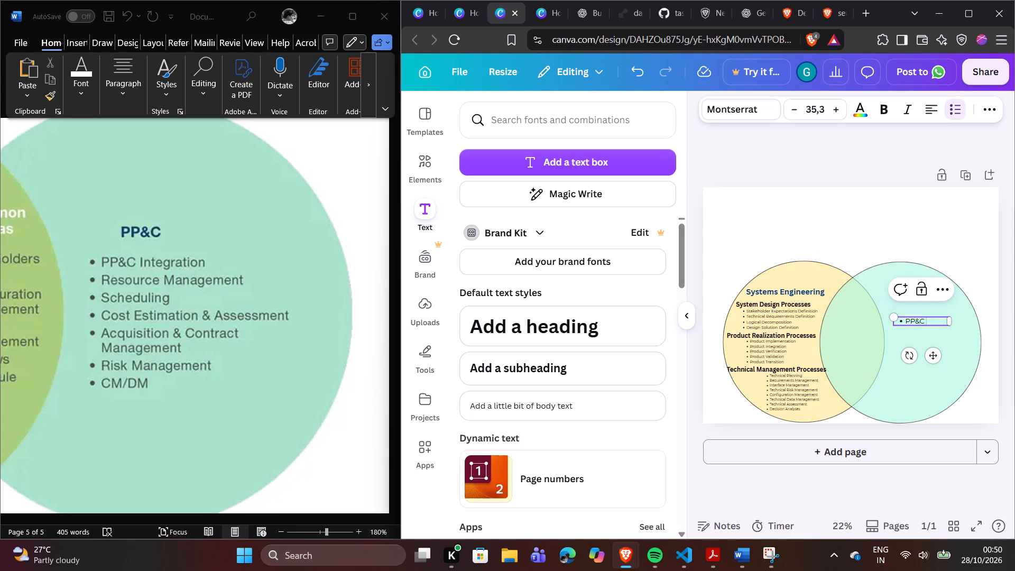
pyautogui.hotkey('shift', 'i')
pyautogui.press('n')
pyautogui.write('te')
pyautogui.write('gr')
pyautogui.write('ation')
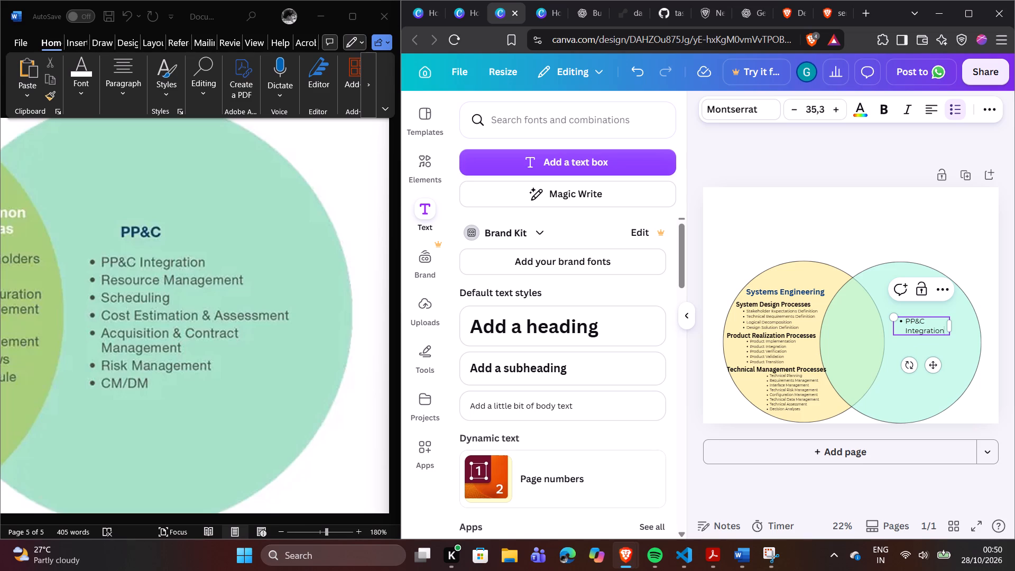
# Reduce the PP&C Integration bullet's font size to 30.3 and widen its text box so the text fits on one line.
pyautogui.tripleClick(929, 331)
pyautogui.tripleClick(795, 106)
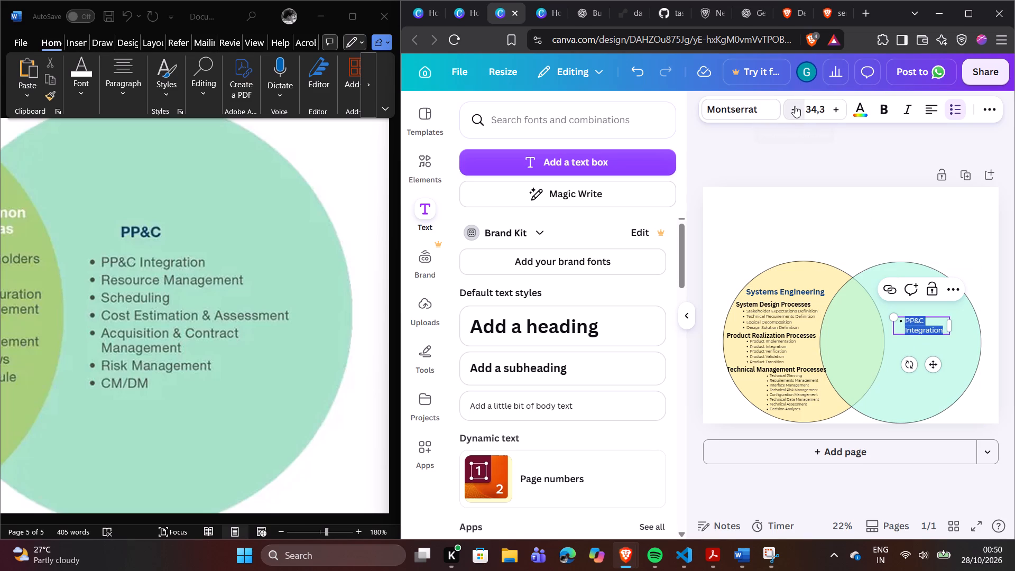
pyautogui.doubleClick(795, 106)
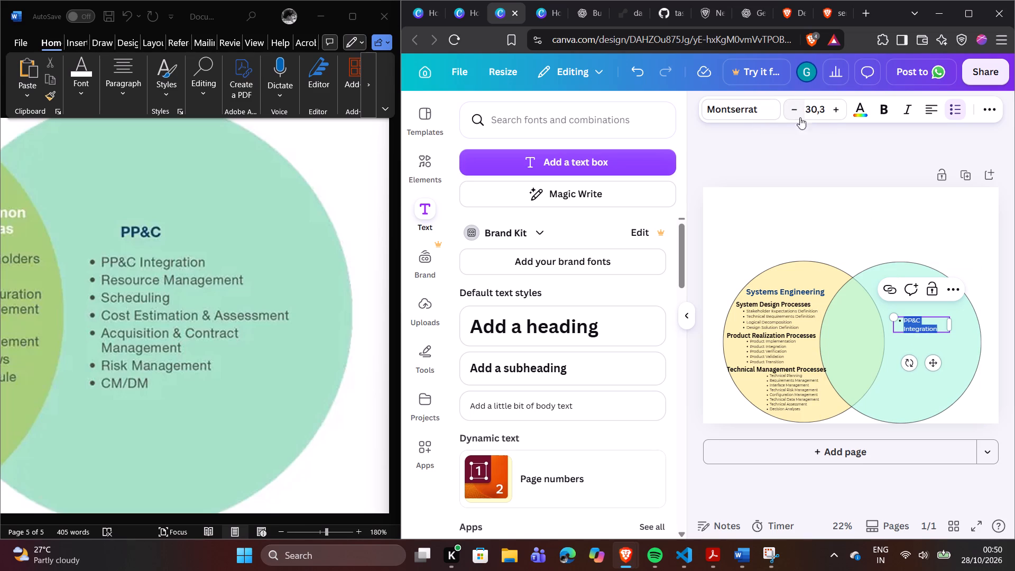
pyautogui.moveTo(952, 326); pyautogui.dragTo(962, 325)
pyautogui.click(944, 342)
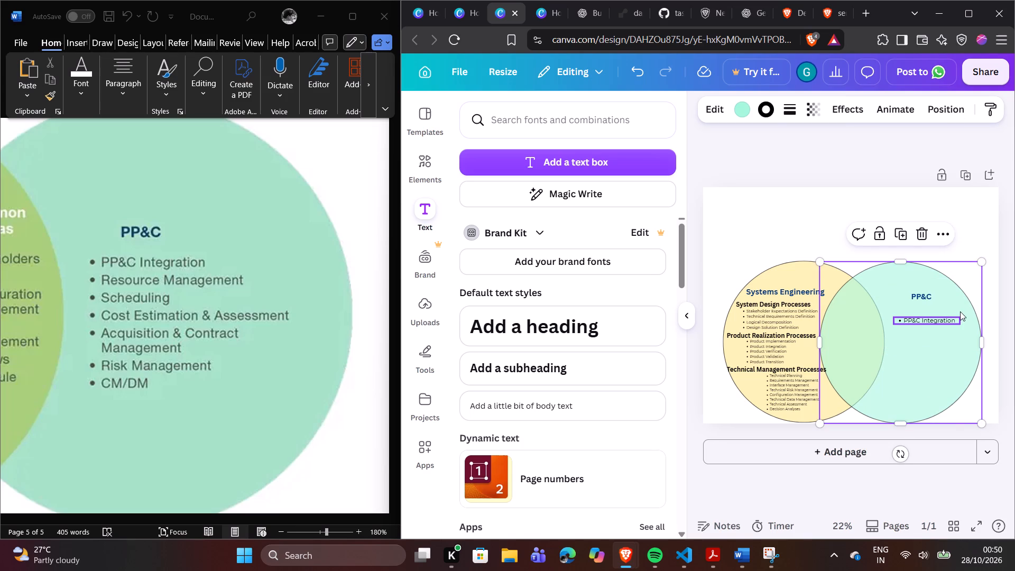
# Add a second bullet reading Resource Management beneath PP&C Integration in the mint circle.
pyautogui.doubleClick(955, 321)
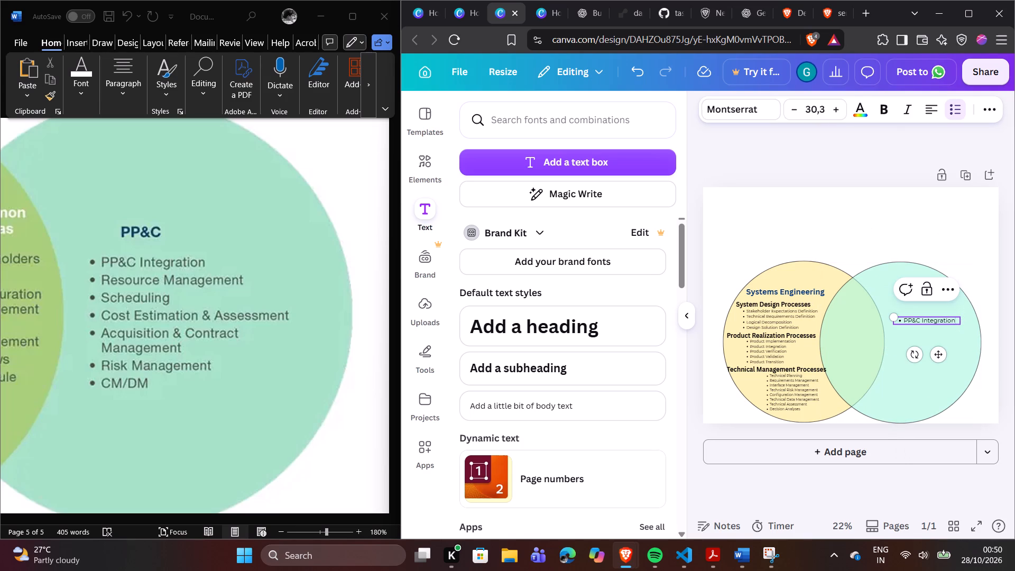
pyautogui.click(955, 321)
pyautogui.press('Return')
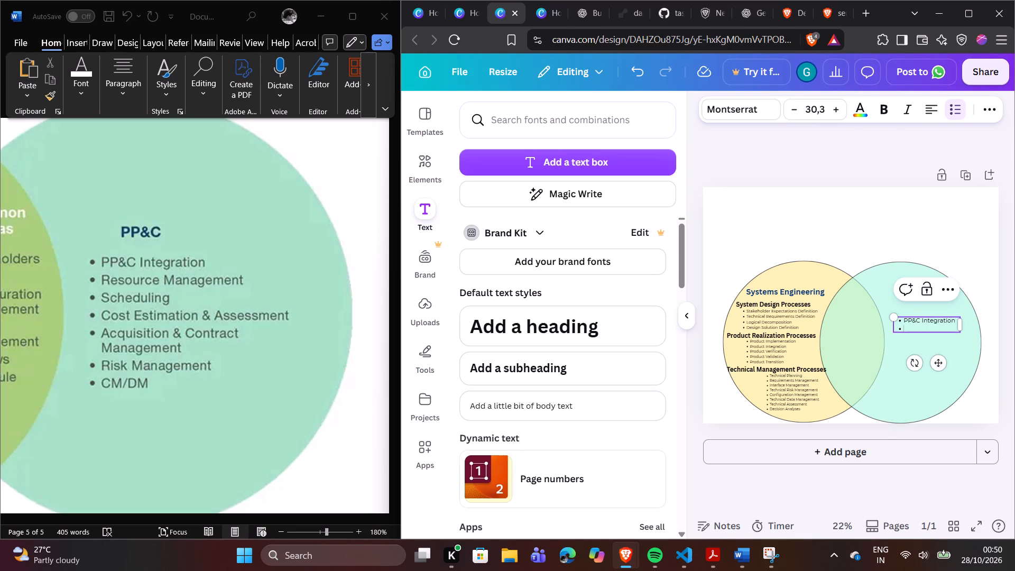
pyautogui.hotkey('shift', 'r')
pyautogui.write('es')
pyautogui.write('ource')
pyautogui.press('space')
pyautogui.hotkey('shift', 'm')
pyautogui.press('a')
pyautogui.write('na')
pyautogui.write('ge')
pyautogui.write('ment')
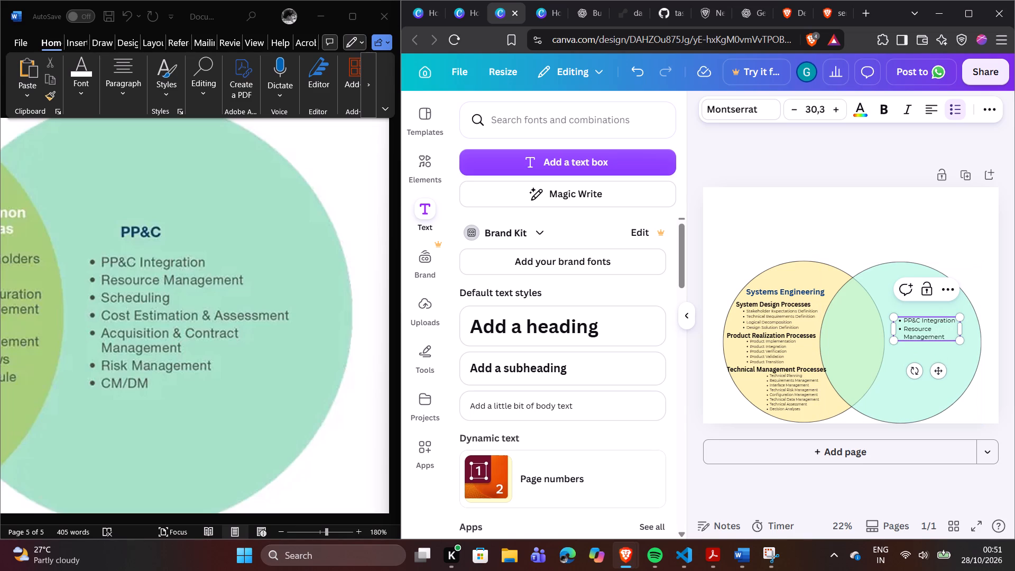
# Widen the mint circle's bullet list to about 551 px and shift it slightly left and down beneath the PP&C heading.
pyautogui.moveTo(961, 330); pyautogui.dragTo(977, 331)
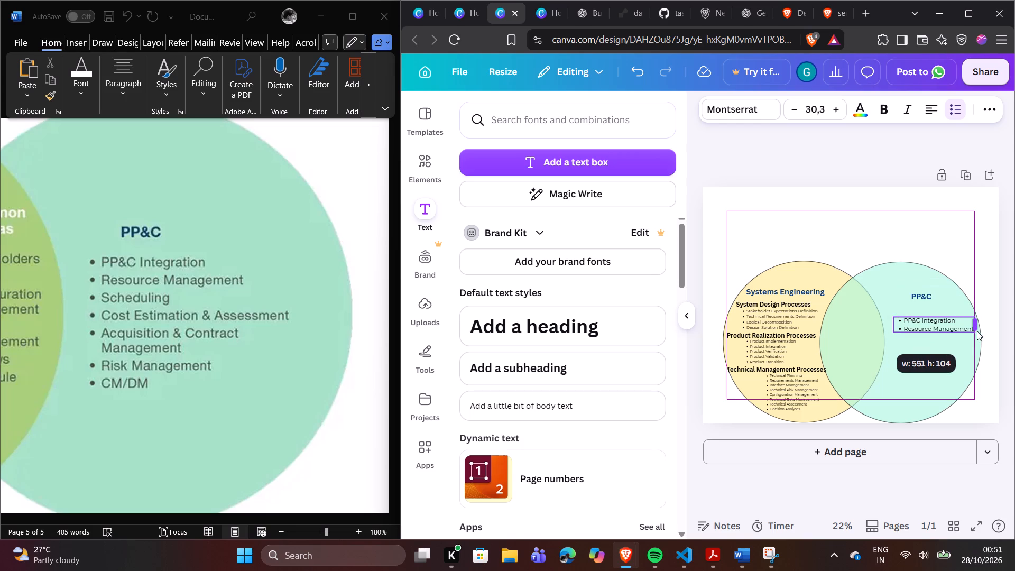
pyautogui.moveTo(977, 331); pyautogui.dragTo(977, 331)
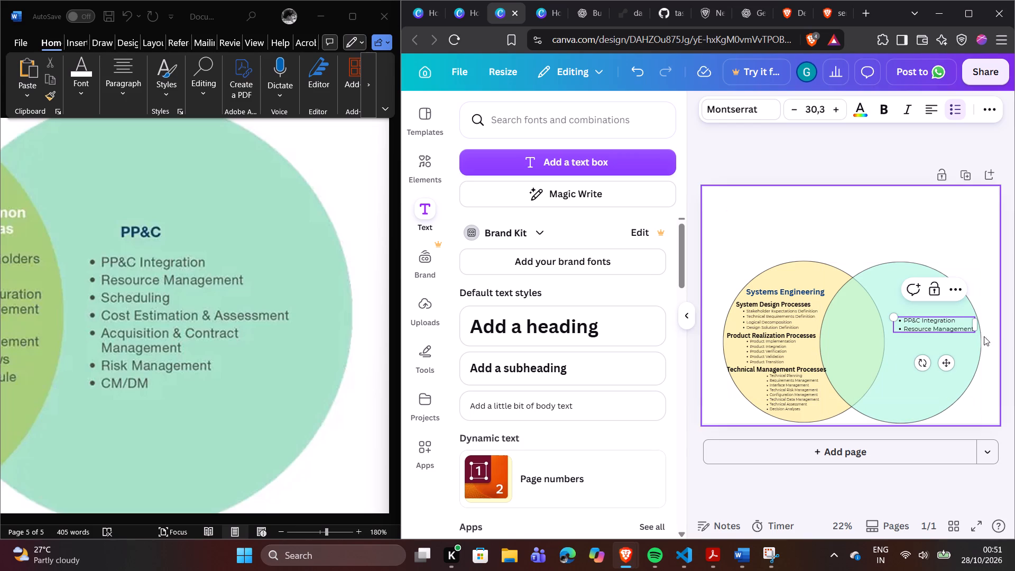
pyautogui.click(992, 330)
pyautogui.moveTo(955, 323); pyautogui.dragTo(947, 324)
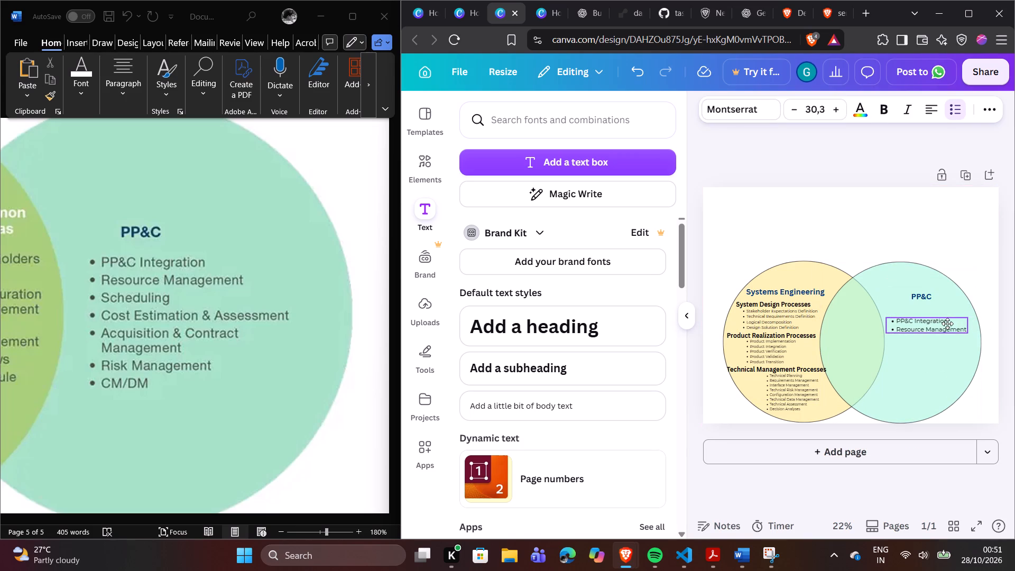
pyautogui.moveTo(947, 324); pyautogui.dragTo(948, 324)
# Add a third bullet reading Scheduling beneath Resource Management in the mint circle's list.
pyautogui.click(958, 328)
pyautogui.click(961, 328)
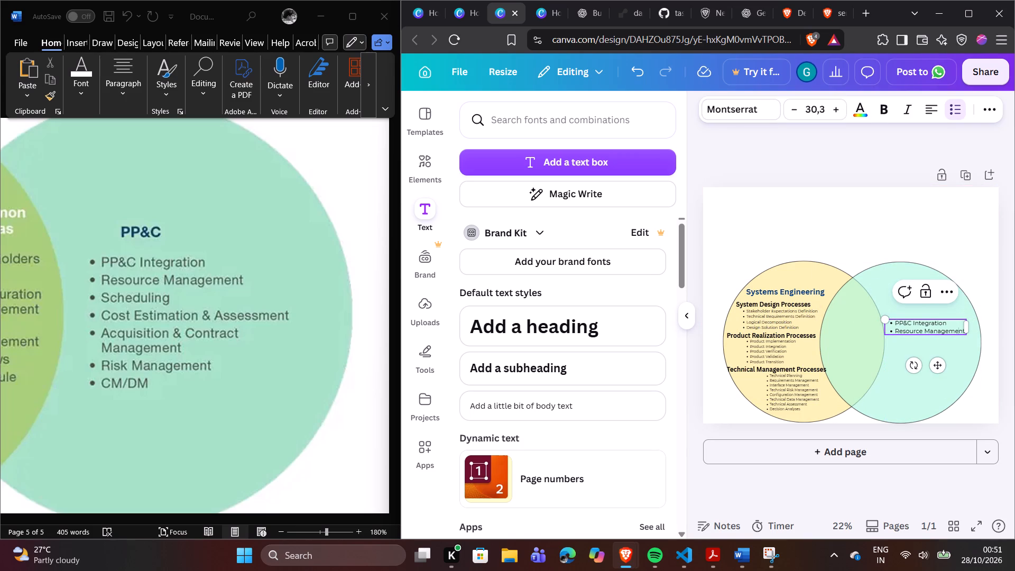
pyautogui.press('Right')
pyautogui.press('Right')
pyautogui.press('Right')
pyautogui.press('Return')
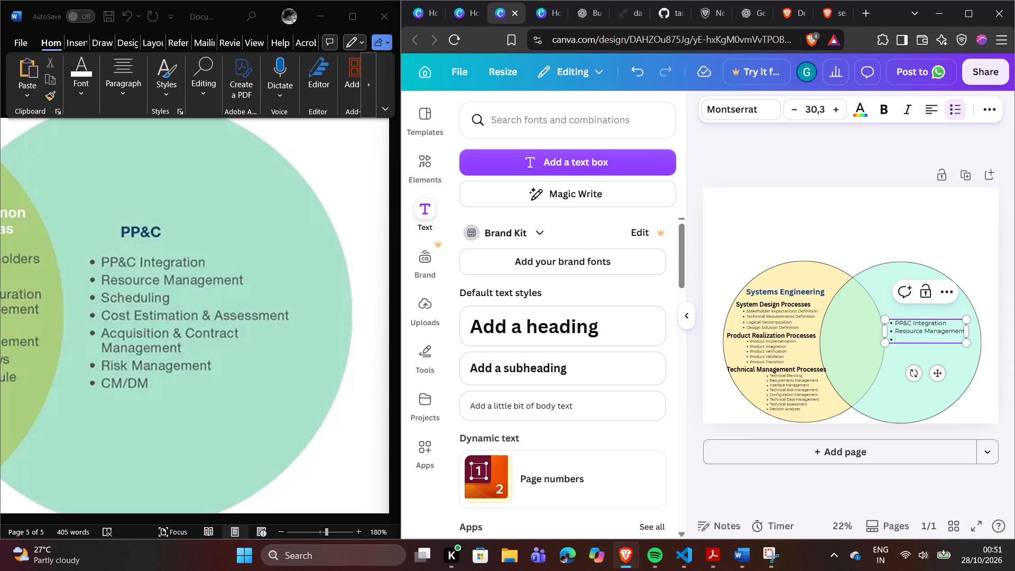
pyautogui.hotkey('shift', 's')
pyautogui.write('ch')
pyautogui.write('edu')
pyautogui.write('ling')
# Add a fourth bullet reading Cost Estimation & Assessment beneath Scheduling in the mint circle's list.
pyautogui.press('Return')
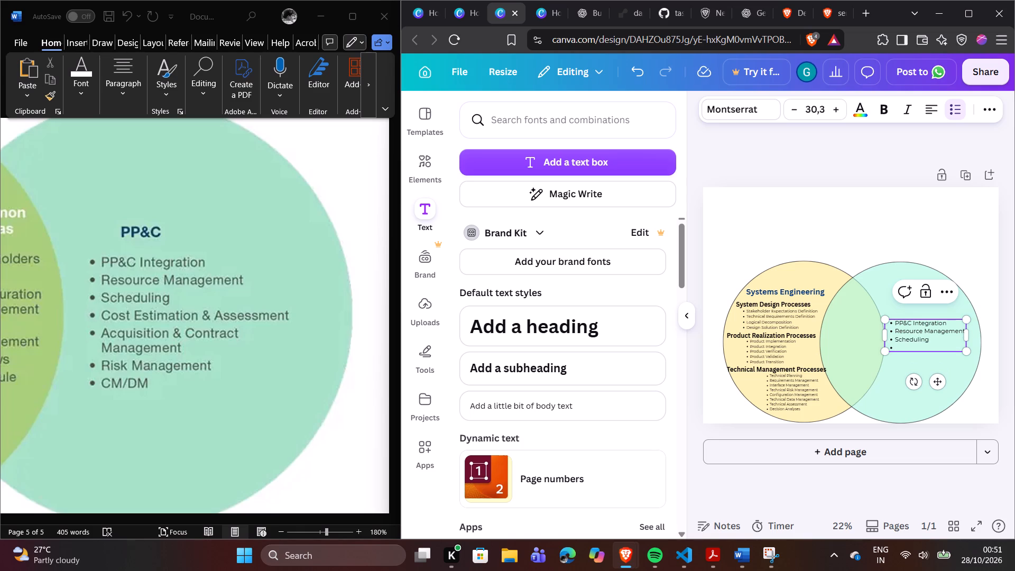
pyautogui.hotkey('shift', 'c')
pyautogui.write('ost')
pyautogui.press('space')
pyautogui.write('Esti')
pyautogui.write('mation')
pyautogui.press('space')
pyautogui.write('&')
pyautogui.press('space')
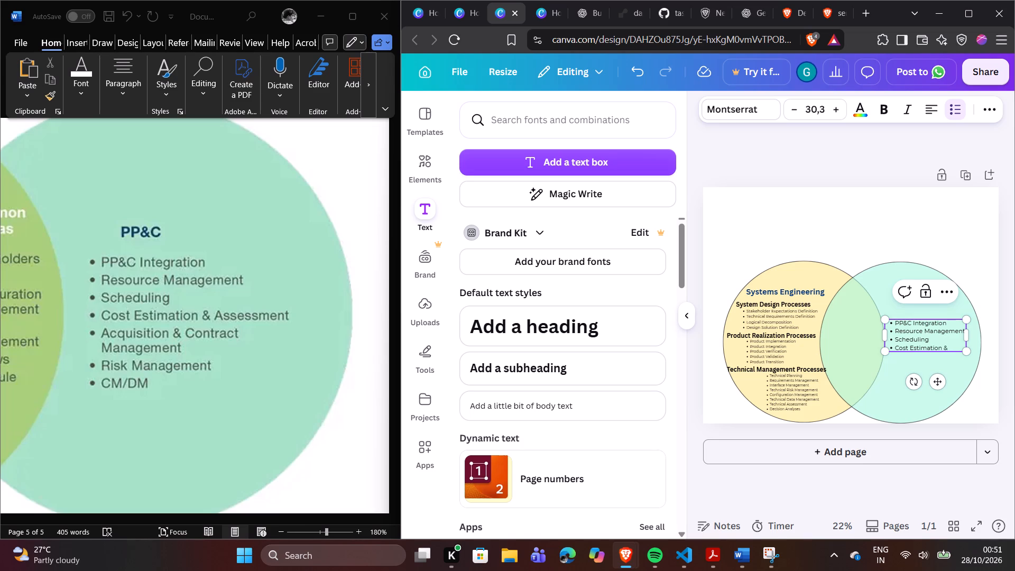
pyautogui.hotkey('shift', 'a')
pyautogui.write('ss')
pyautogui.press('e')
pyautogui.write('ssment')
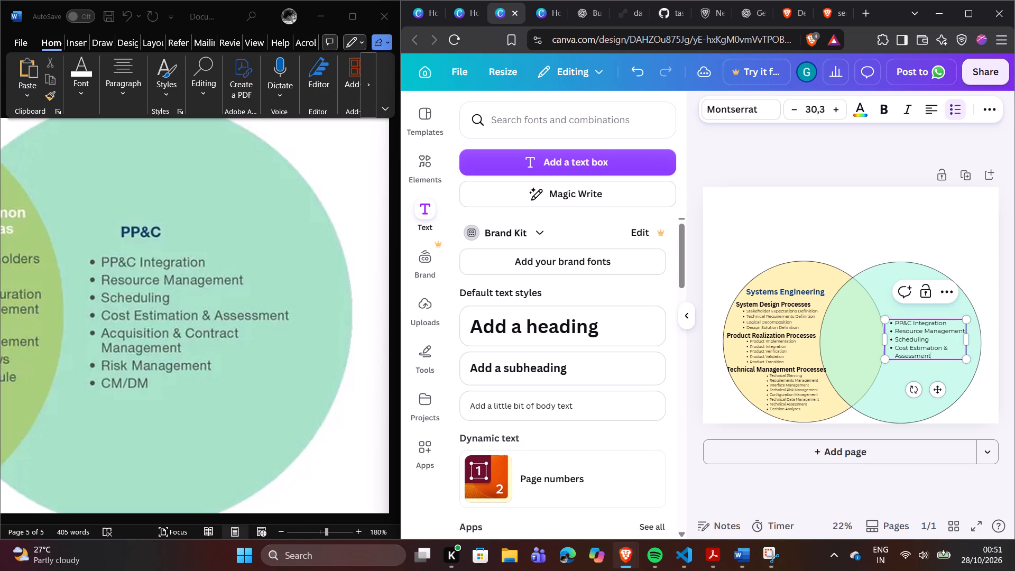
# Add a fifth bullet reading Acquisition & Contract Management beneath Cost Estimation & Assessment in the mint circle's list.
pyautogui.press('Return')
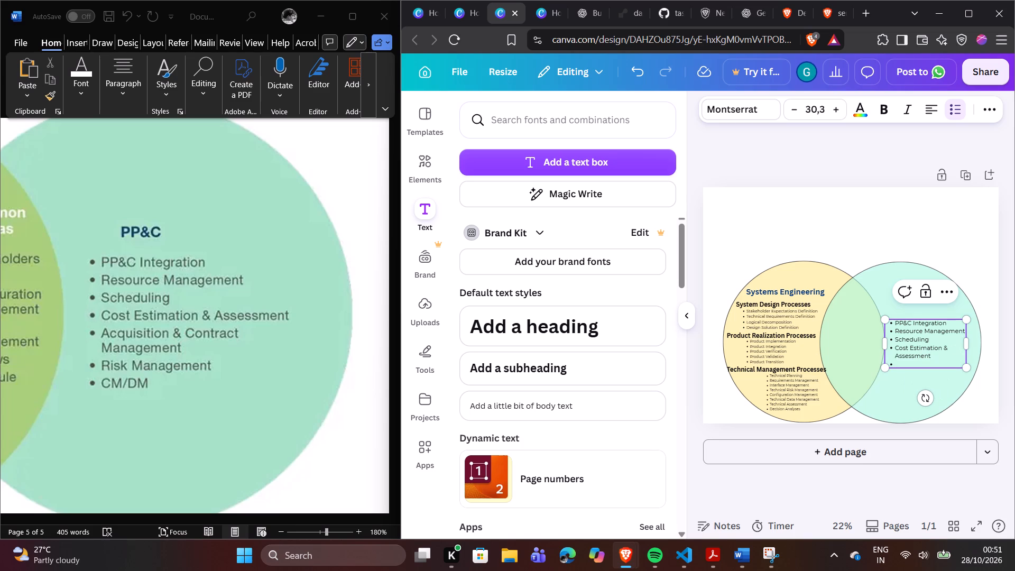
pyautogui.hotkey('shift', 'a')
pyautogui.write('cq')
pyautogui.write('ui')
pyautogui.press('s')
pyautogui.write('ition')
pyautogui.press('space')
pyautogui.hotkey('shift', '&')
pyautogui.press('space')
pyautogui.write('Con')
pyautogui.write('tract')
pyautogui.press('space')
pyautogui.hotkey('shift', 'm')
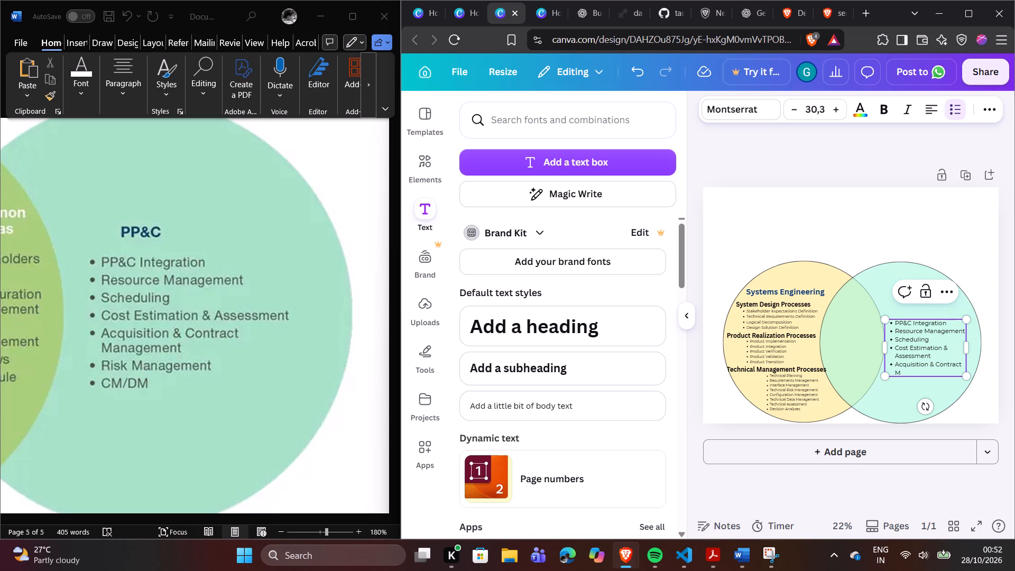
pyautogui.write('ana')
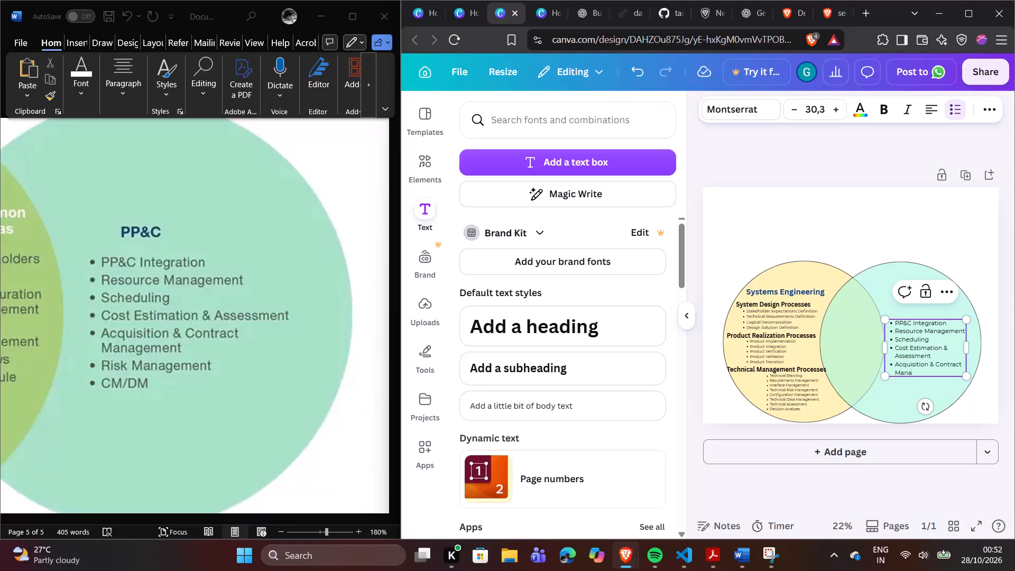
pyautogui.press('g')
pyautogui.press('e')
pyautogui.write('men')
pyautogui.press('t')
# Add a sixth bullet reading Risk Management beneath Acquisition & Contract Management in the mint circle's list.
pyautogui.press('Return')
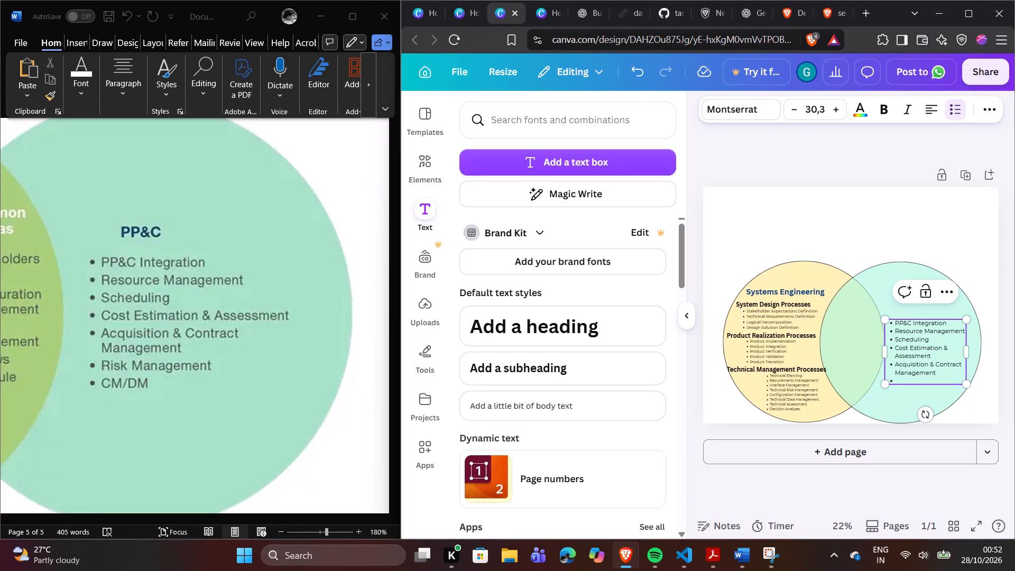
pyautogui.write('Risk')
pyautogui.press('space')
pyautogui.hotkey('shift', 'm')
pyautogui.write('ana')
pyautogui.write('gement')
# Add a final bullet reading CM/DM beneath Risk Management in the mint circle's list.
pyautogui.press('Return')
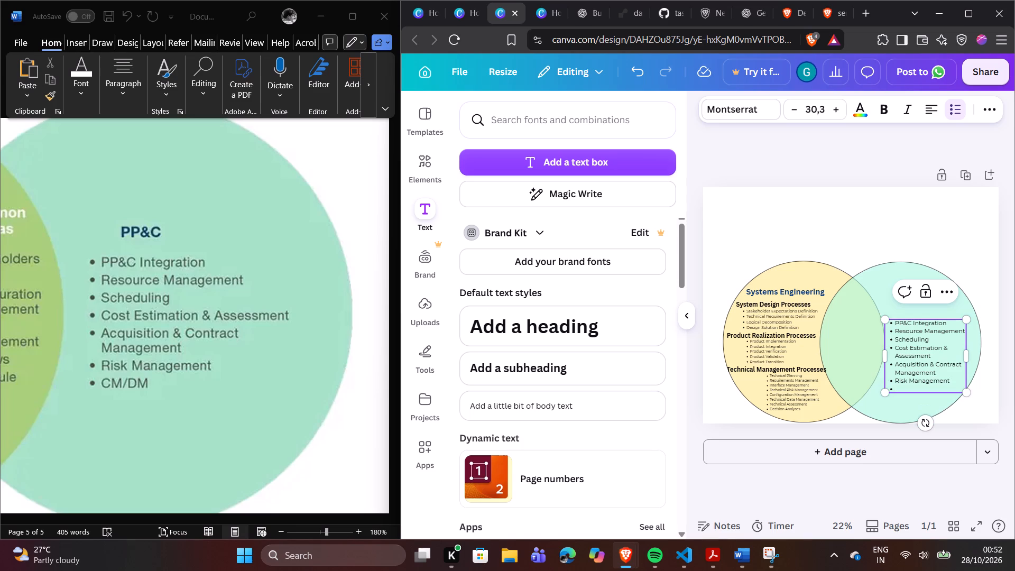
pyautogui.write('CM')
pyautogui.press('/')
pyautogui.hotkey('shift', 'd')
pyautogui.hotkey('shift', 'm')
pyautogui.click(954, 237)
# Move the mint circle's bullet list up slightly so it sits just beneath the PP&C heading.
pyautogui.moveTo(927, 330); pyautogui.dragTo(927, 321)
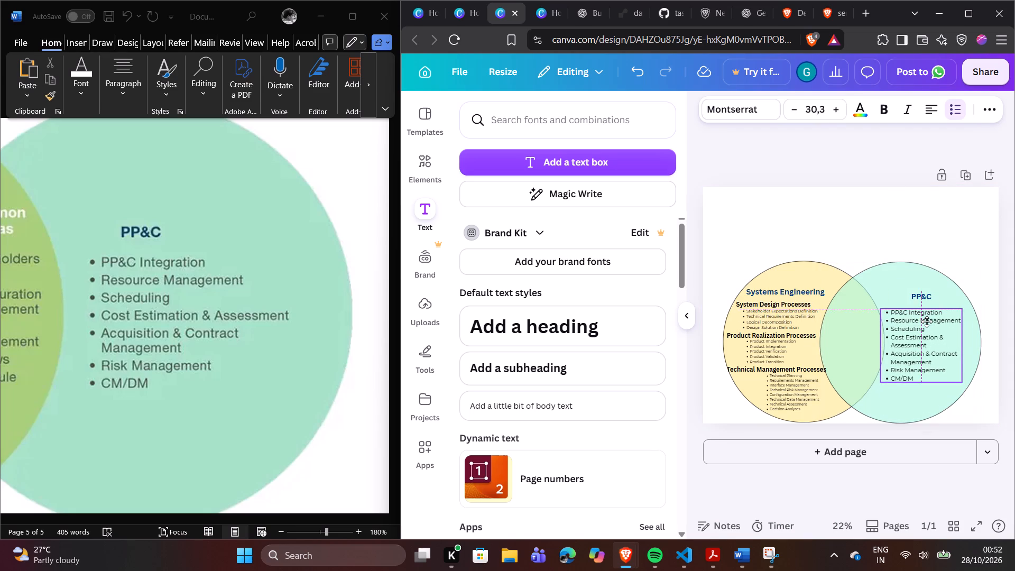
pyautogui.moveTo(927, 321); pyautogui.dragTo(927, 319)
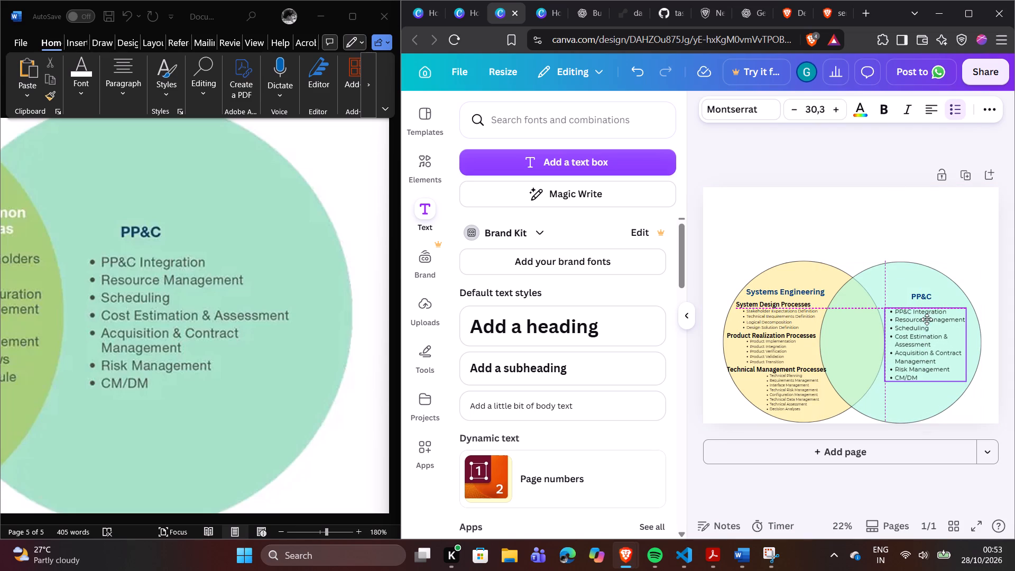
pyautogui.moveTo(927, 319); pyautogui.dragTo(929, 320)
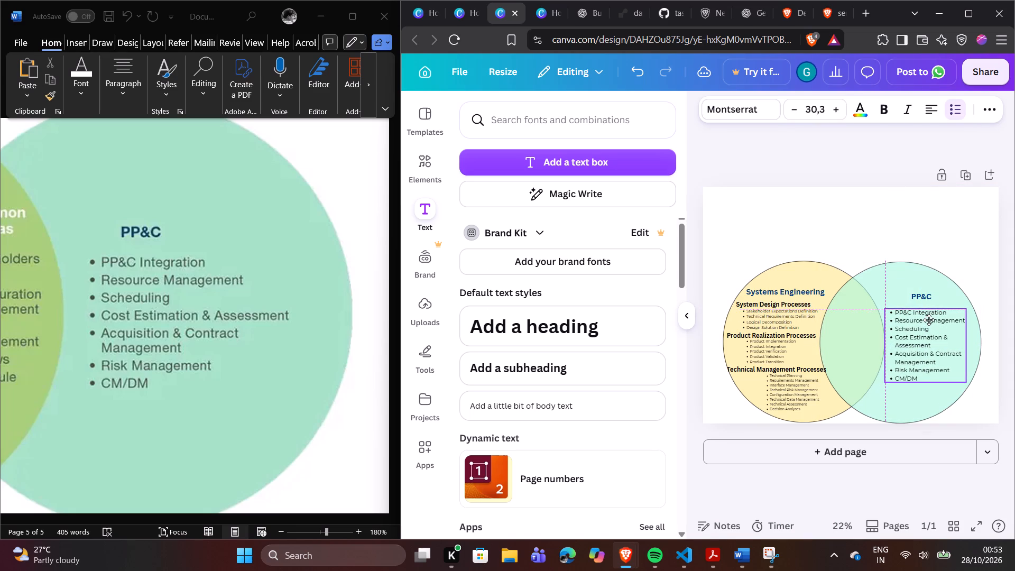
pyautogui.moveTo(929, 320); pyautogui.dragTo(930, 319)
pyautogui.click(908, 248)
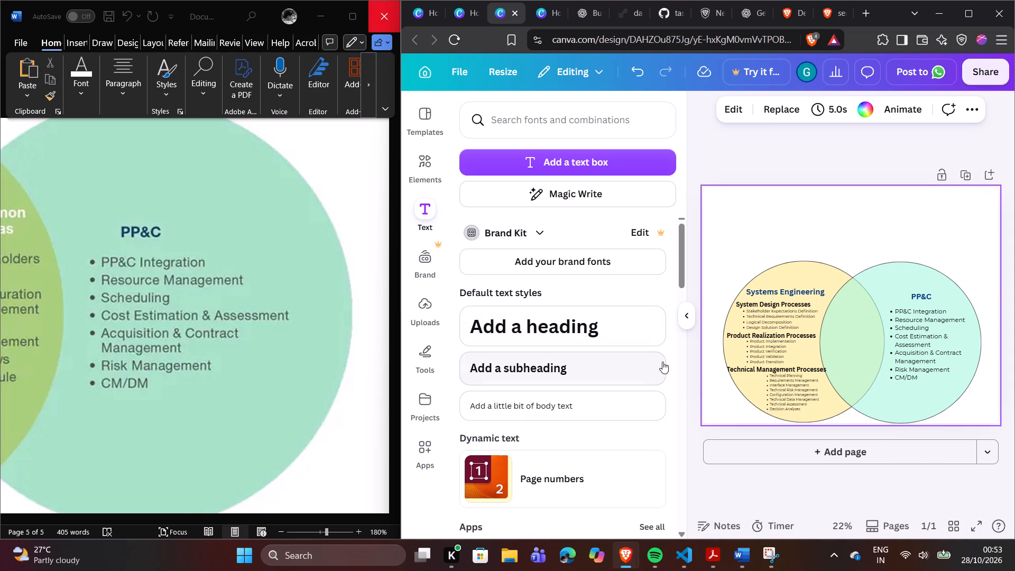
# Lock the mint circle in place on the page.
pyautogui.click(694, 321)
pyautogui.click(701, 261)
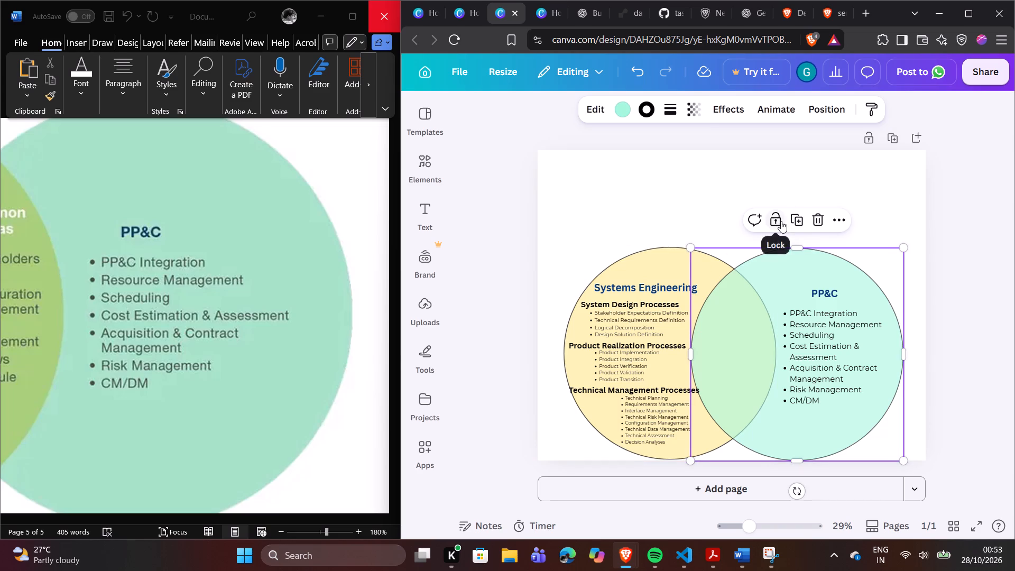
pyautogui.click(781, 221)
pyautogui.click(723, 267)
pyautogui.click(691, 269)
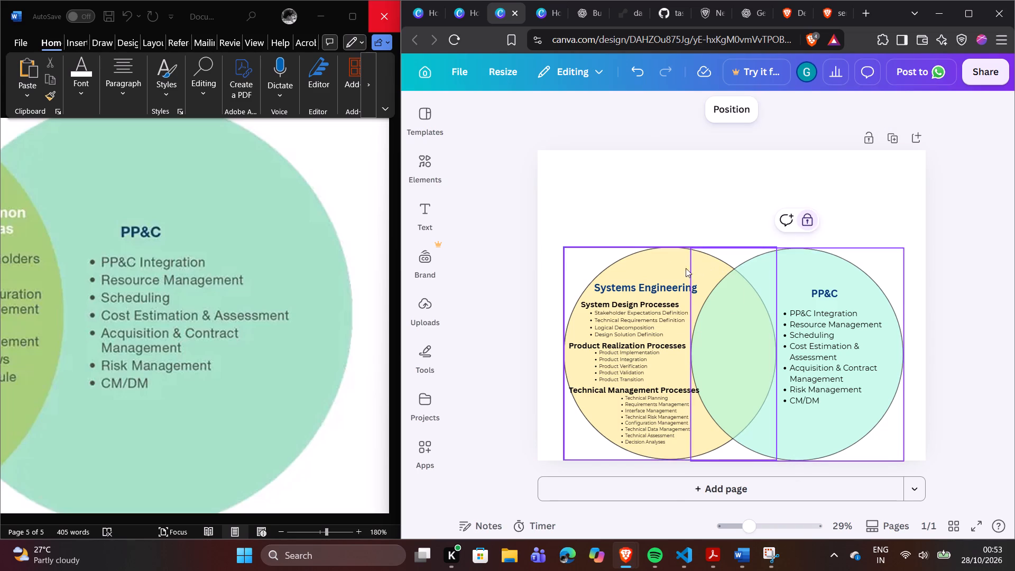
pyautogui.click(669, 265)
pyautogui.click(650, 222)
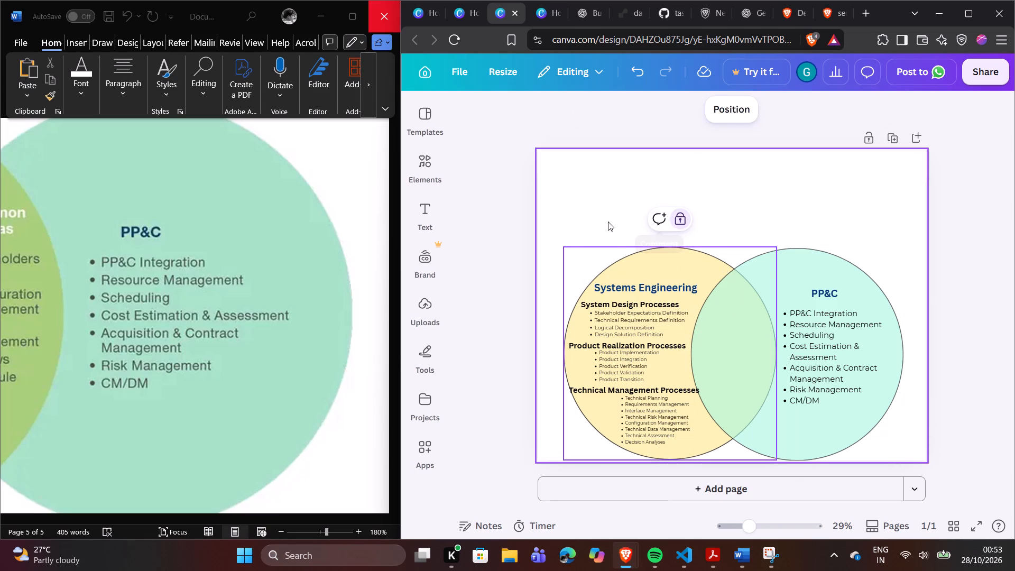
pyautogui.click(607, 221)
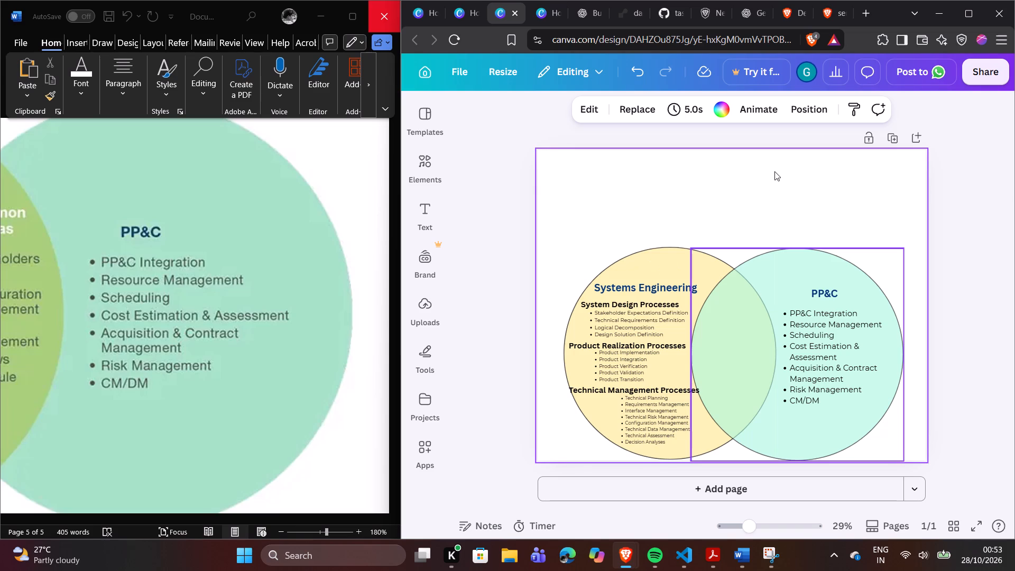
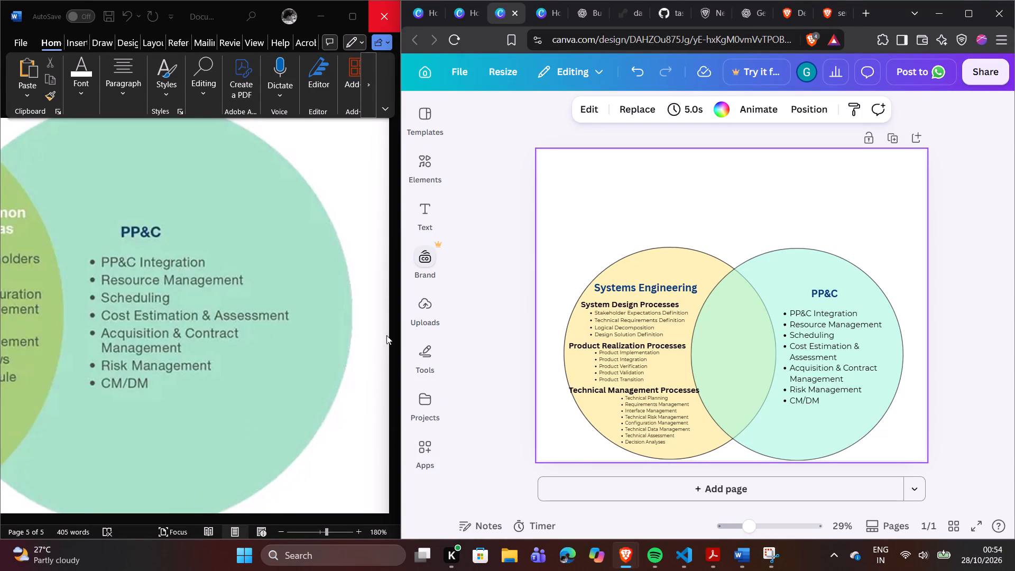
# Duplicate the PP&C heading and place the copy near the top of the overlap between the two circles.
pyautogui.scroll(-3, 215, 324)
pyautogui.scroll(4, 215, 323)
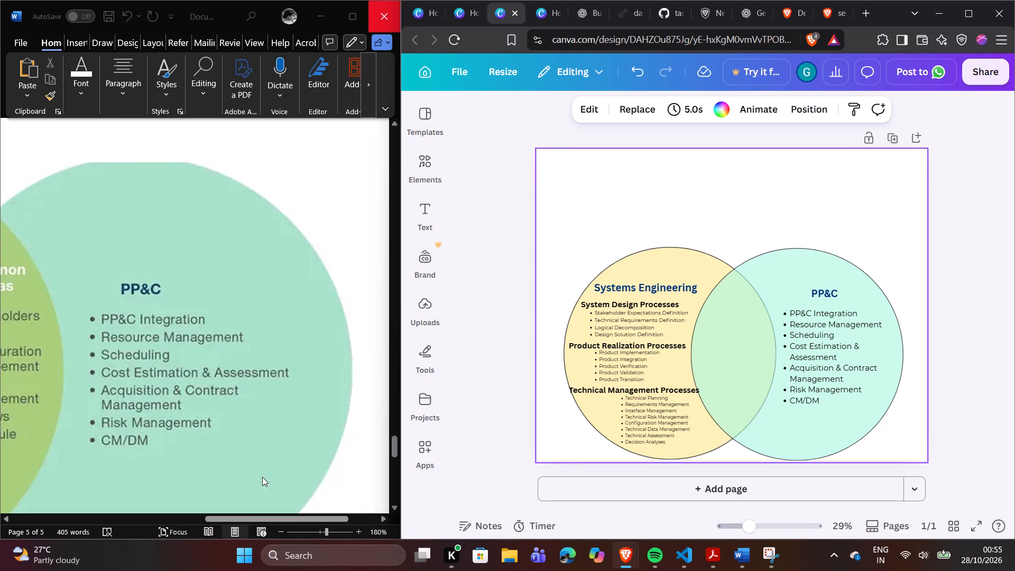
pyautogui.moveTo(252, 520); pyautogui.dragTo(189, 519)
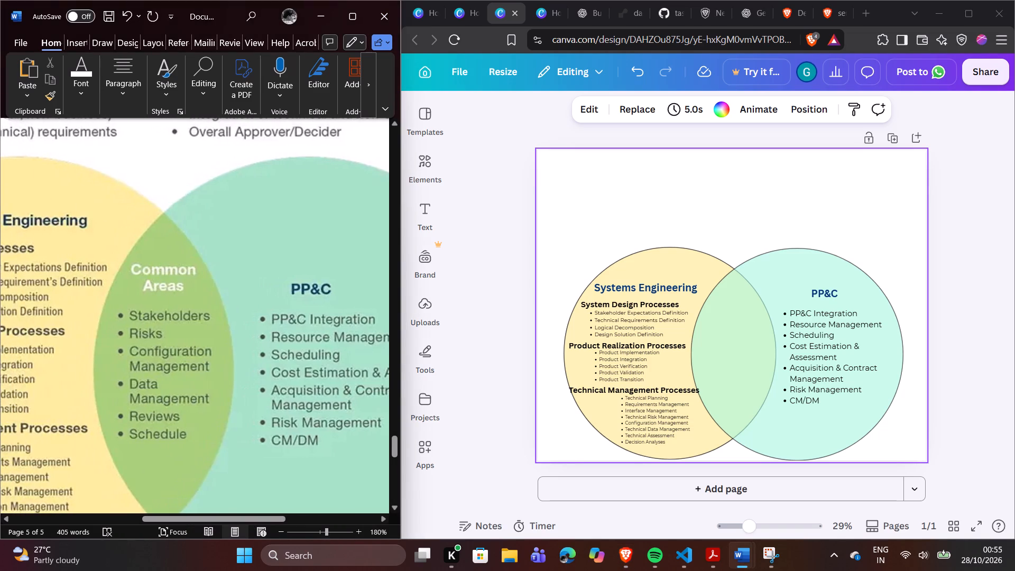
pyautogui.click(818, 294)
pyautogui.click(821, 255)
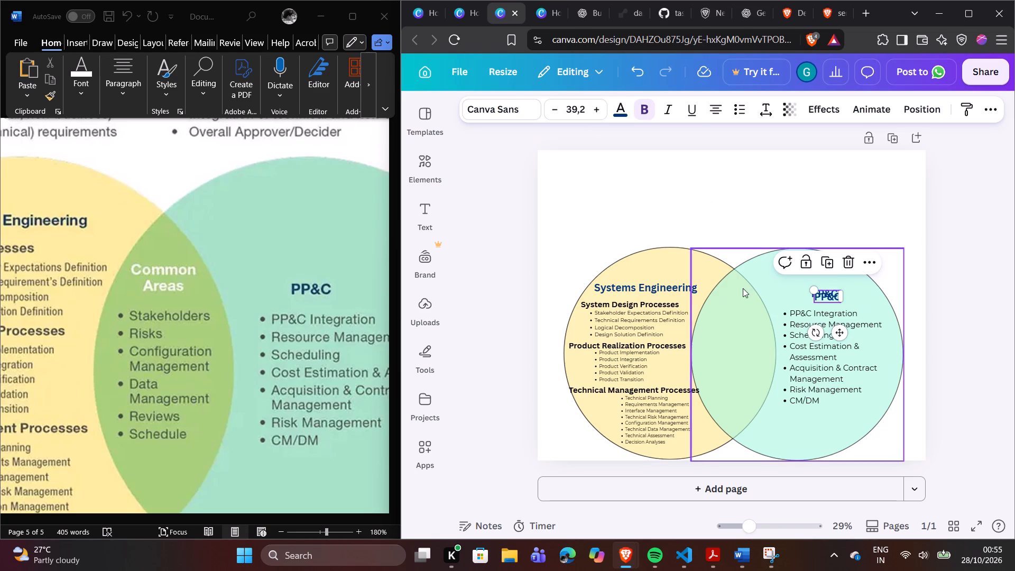
pyautogui.moveTo(827, 295); pyautogui.dragTo(734, 298)
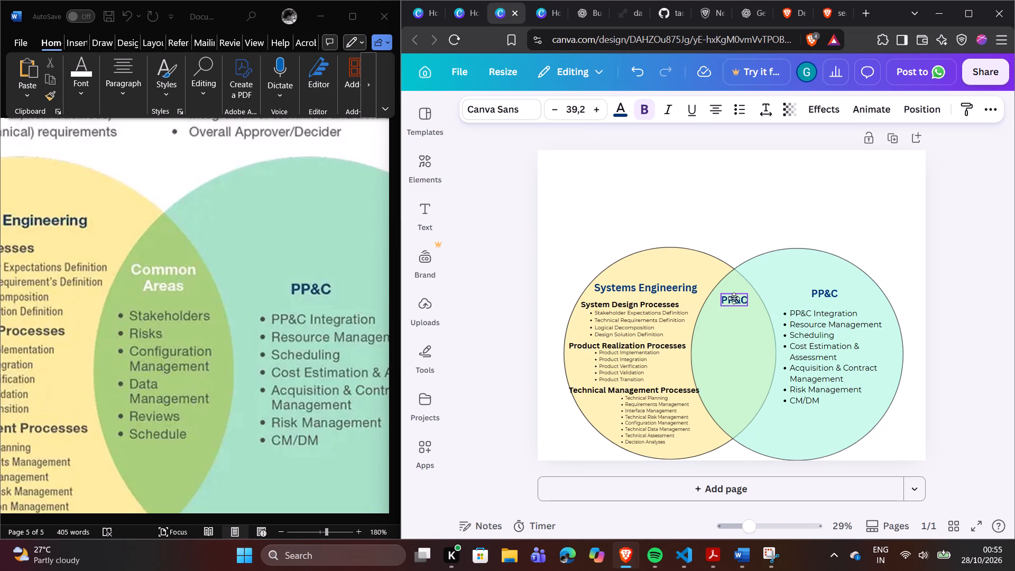
pyautogui.moveTo(734, 298); pyautogui.dragTo(733, 298)
# Replace the copied heading's text with Common Areas, split over two lines.
pyautogui.doubleClick(734, 298)
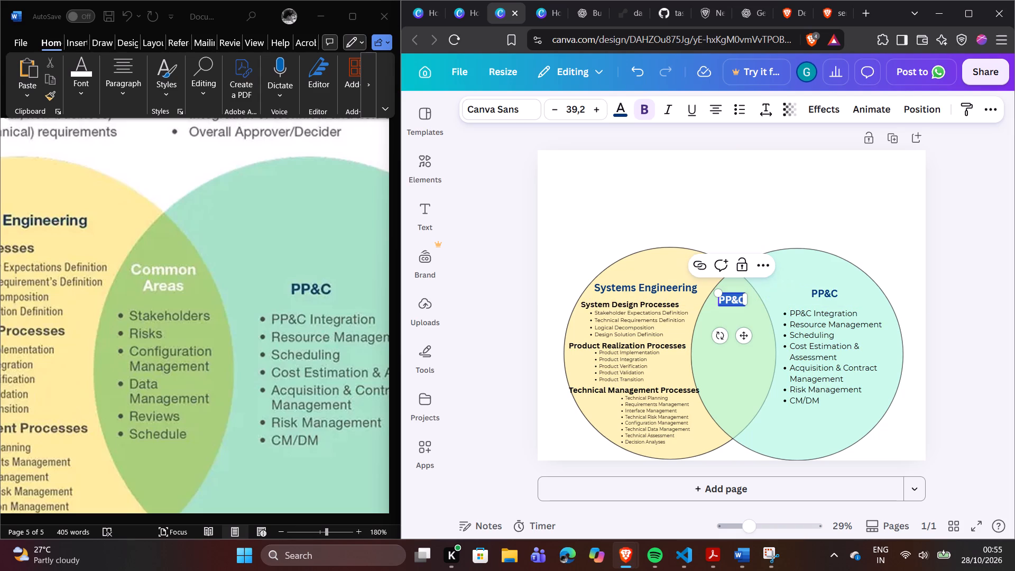
pyautogui.hotkey('shift', 'c')
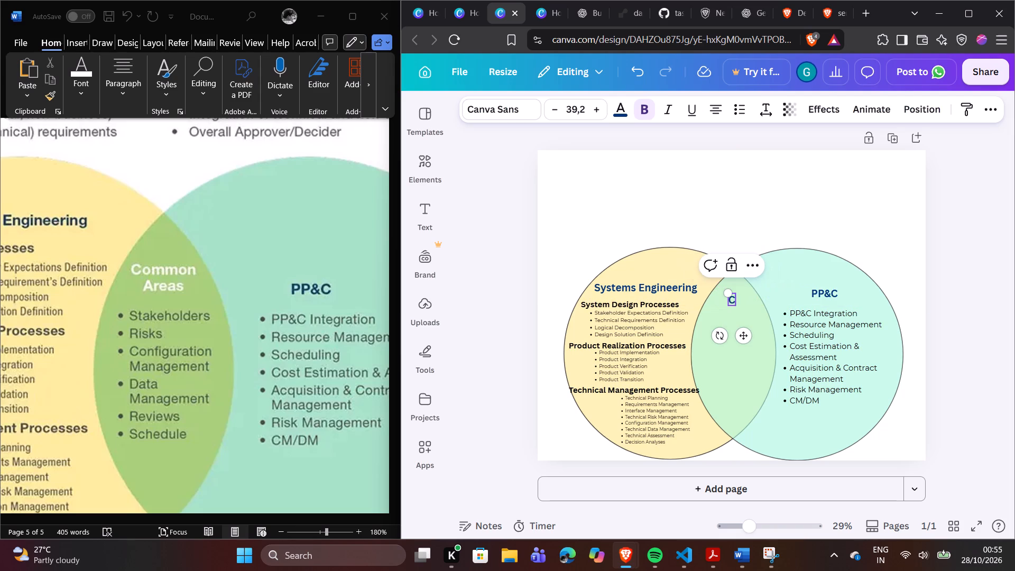
pyautogui.press('o')
pyautogui.write('mm')
pyautogui.write('on')
pyautogui.press('Return')
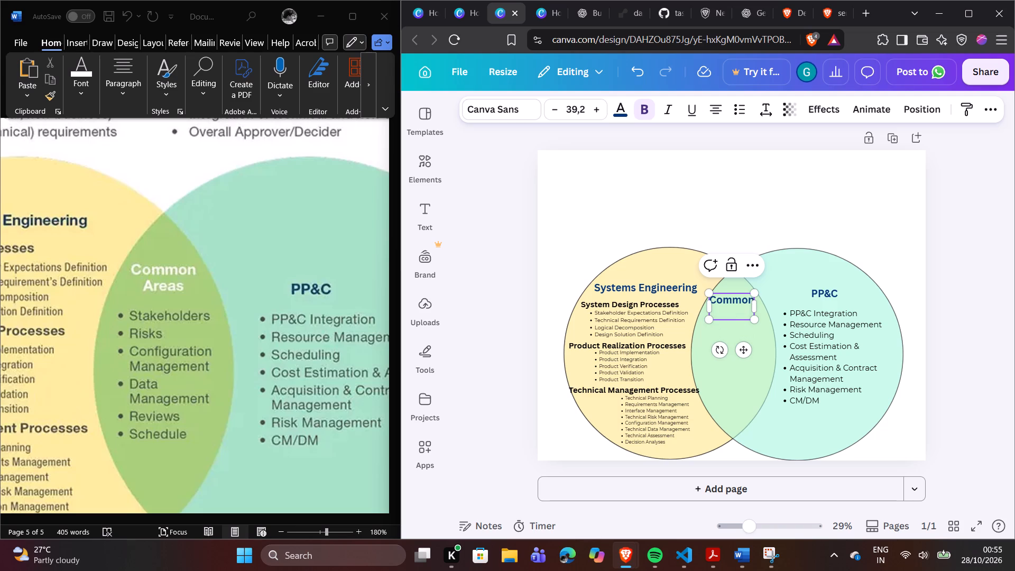
pyautogui.hotkey('shift', 'a')
pyautogui.write('re')
pyautogui.write('as')
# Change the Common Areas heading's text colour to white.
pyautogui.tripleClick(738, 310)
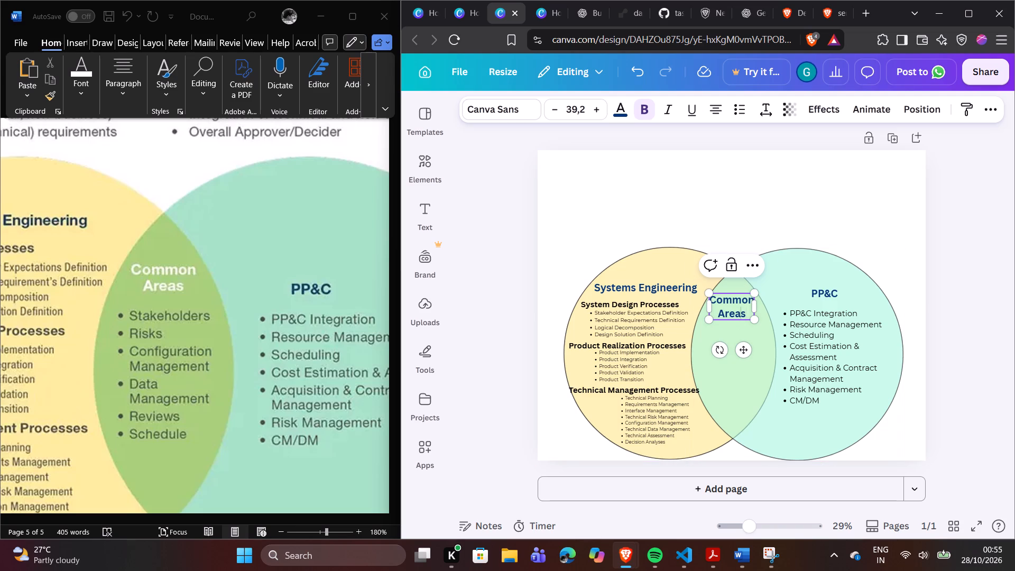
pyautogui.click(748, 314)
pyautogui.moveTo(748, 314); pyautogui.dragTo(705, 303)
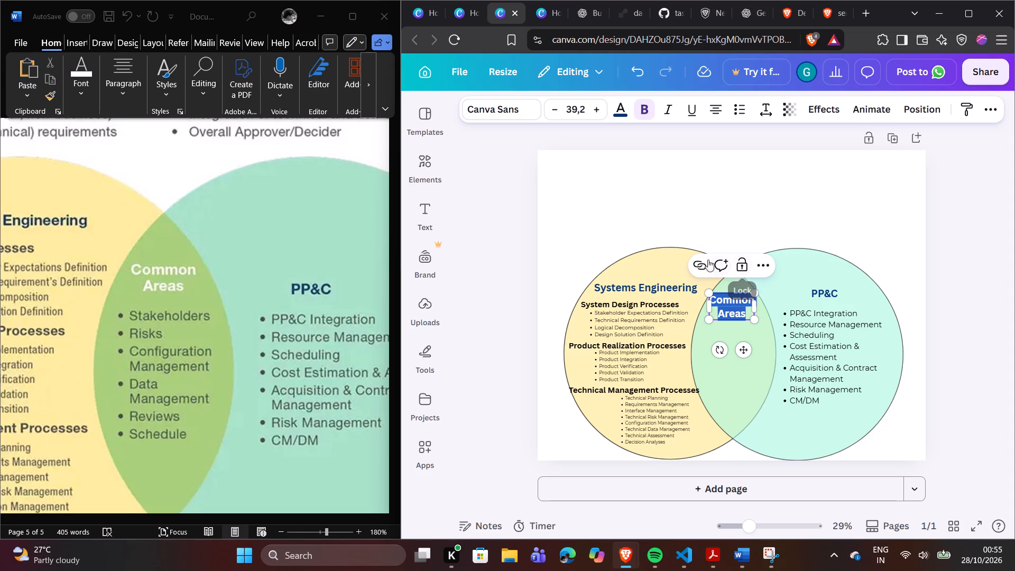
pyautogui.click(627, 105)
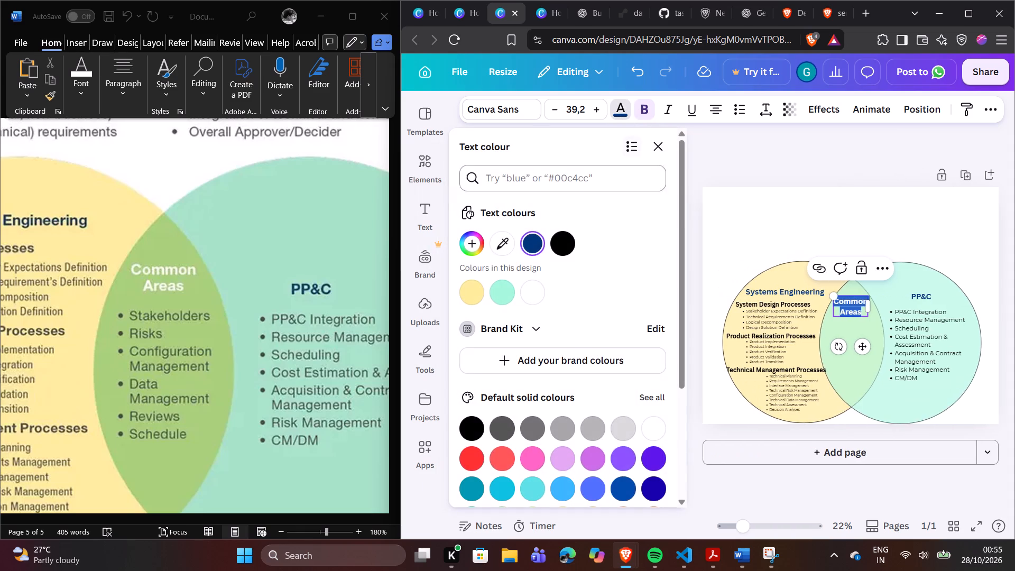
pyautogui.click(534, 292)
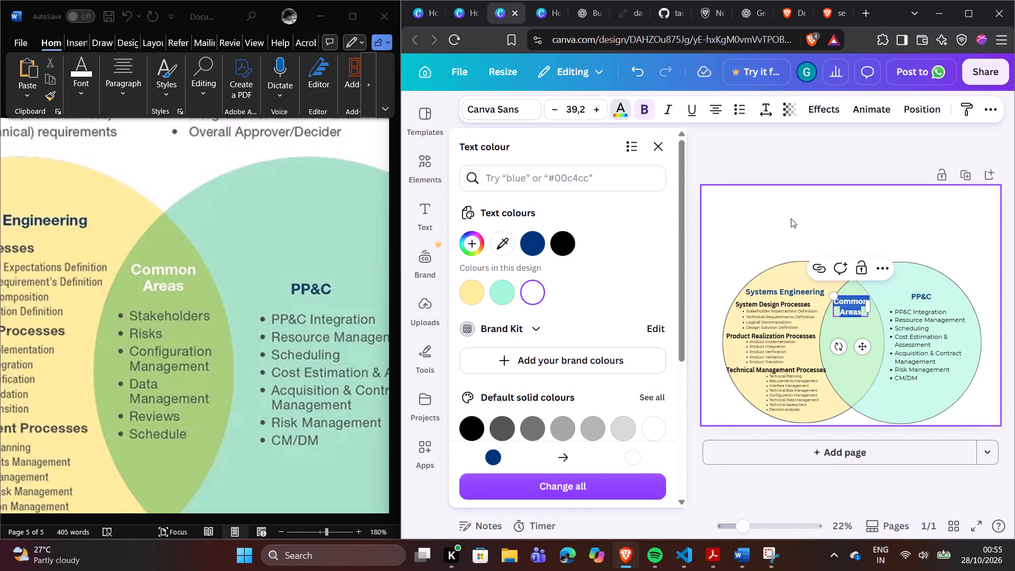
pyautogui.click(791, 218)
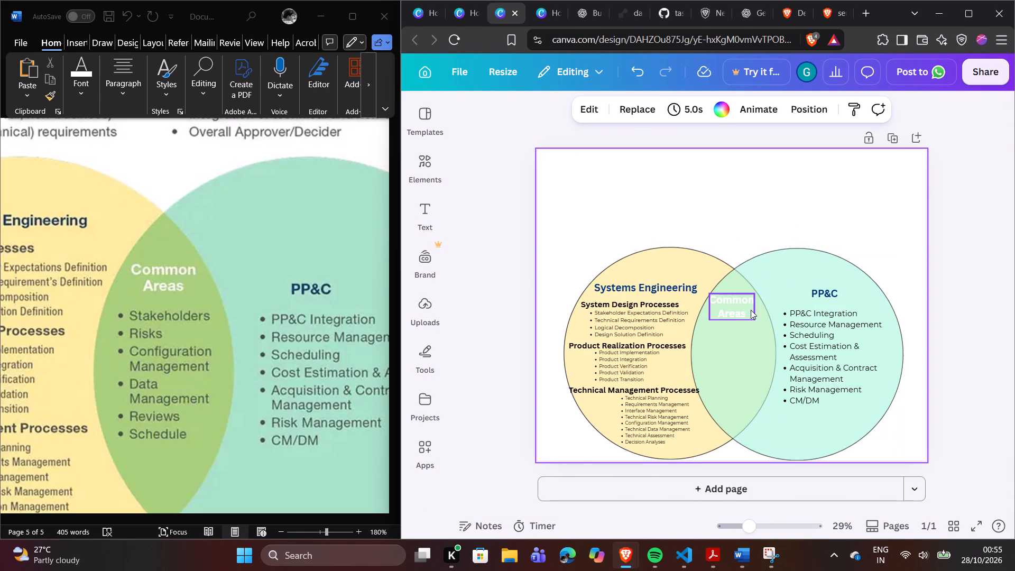
# Remove bold from the Common Areas heading and, after trying several solid and gradient colours, set its text to black (#000000).
pyautogui.click(740, 310)
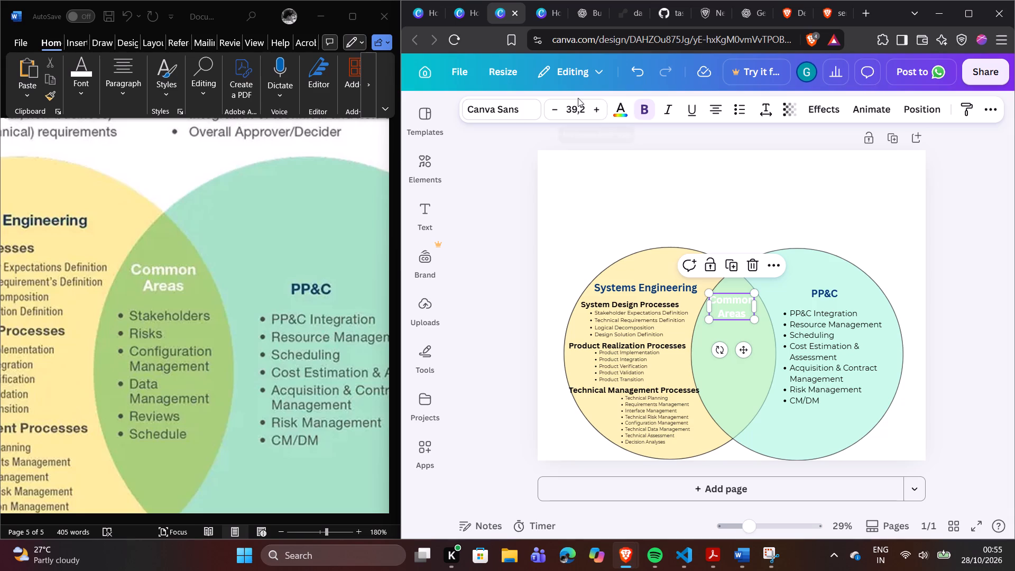
pyautogui.click(641, 106)
pyautogui.click(623, 107)
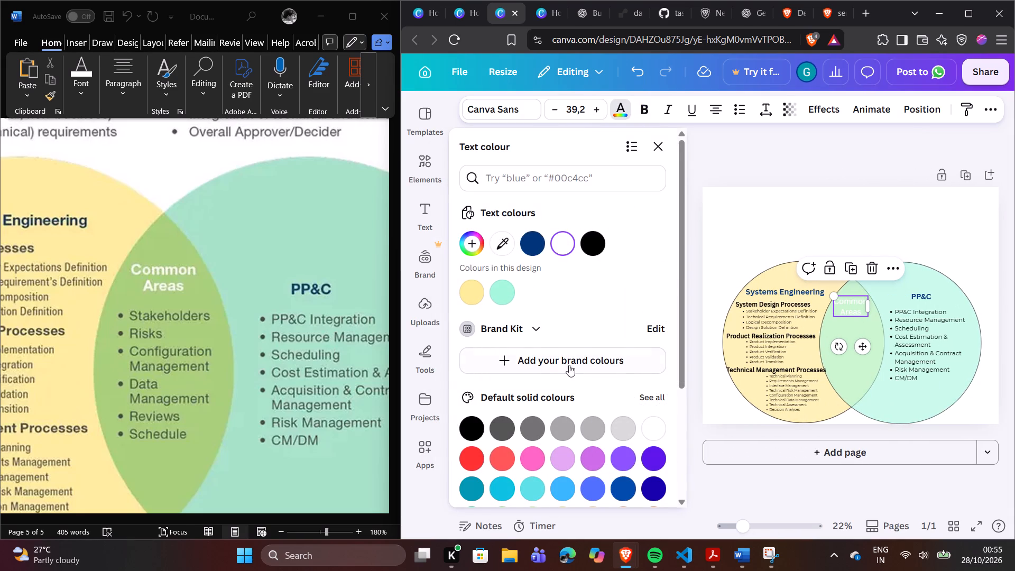
pyautogui.scroll(-1, 576, 388)
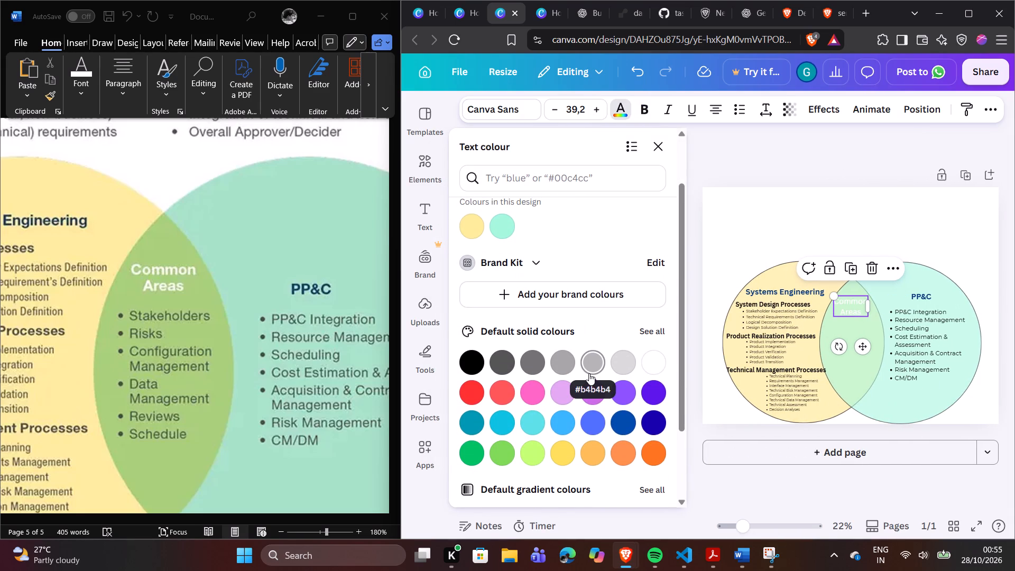
pyautogui.scroll(-2, 589, 373)
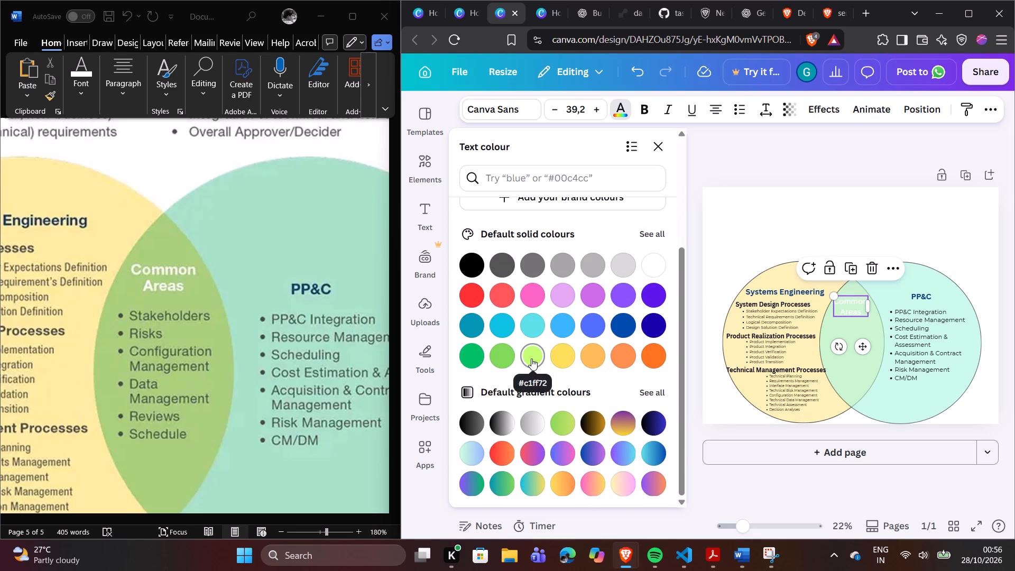
pyautogui.click(531, 358)
pyautogui.click(560, 357)
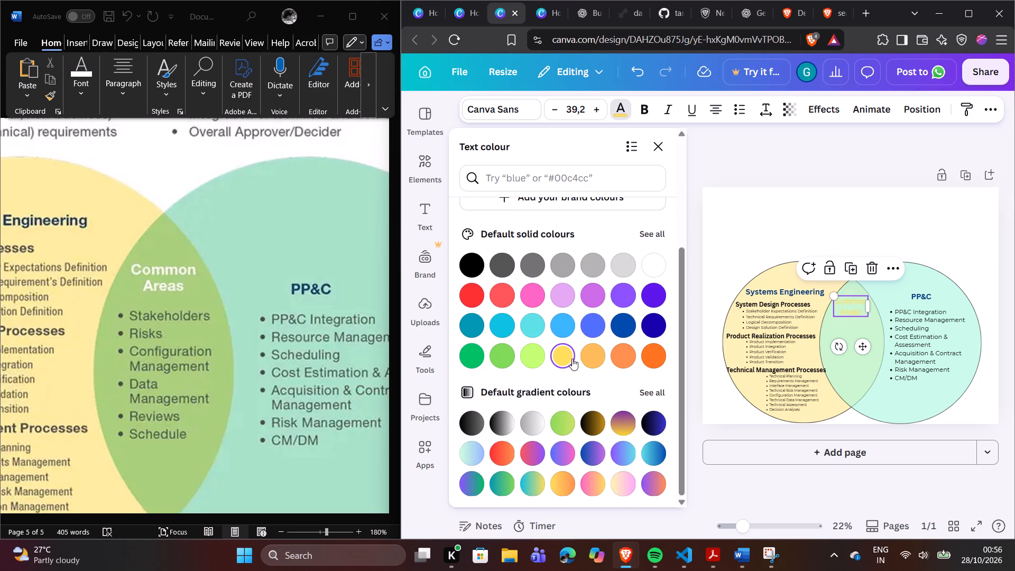
pyautogui.click(590, 414)
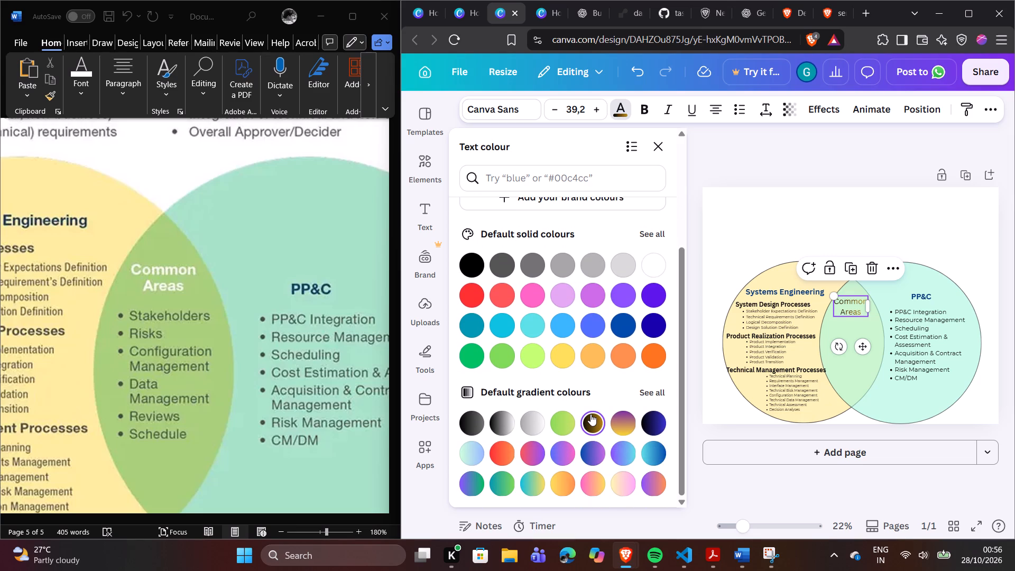
pyautogui.click(462, 419)
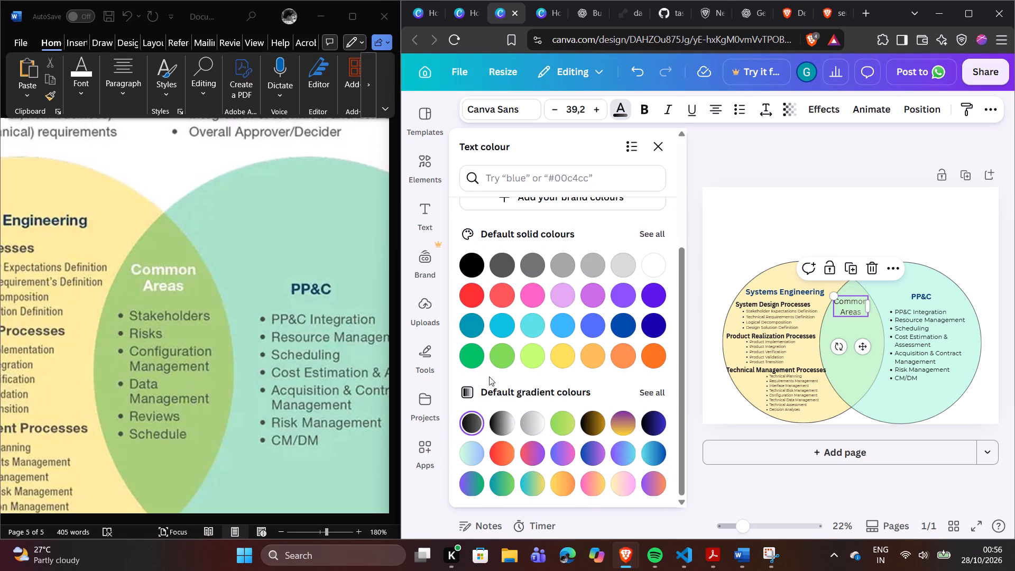
pyautogui.click(474, 291)
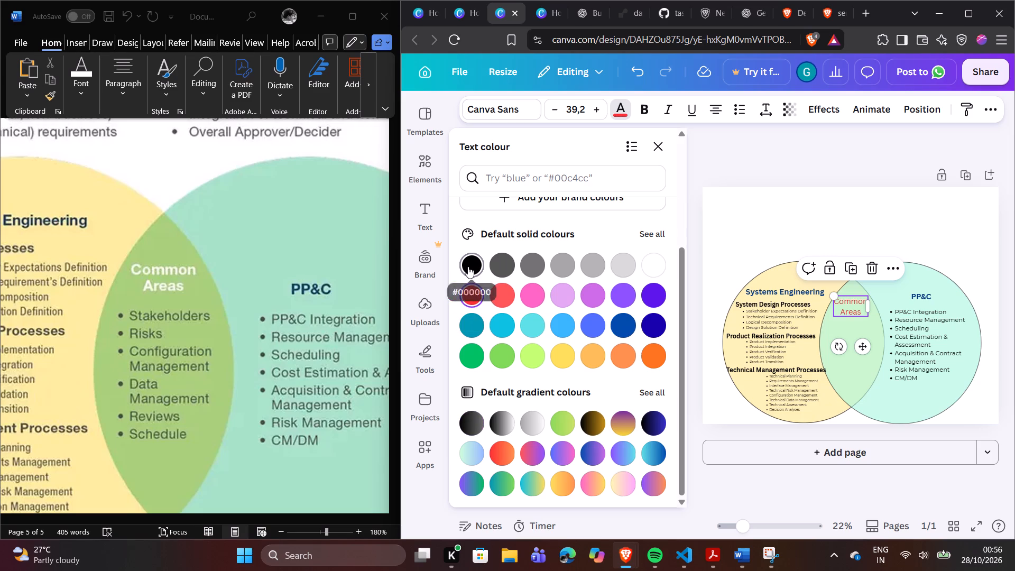
pyautogui.click(468, 266)
pyautogui.click(736, 219)
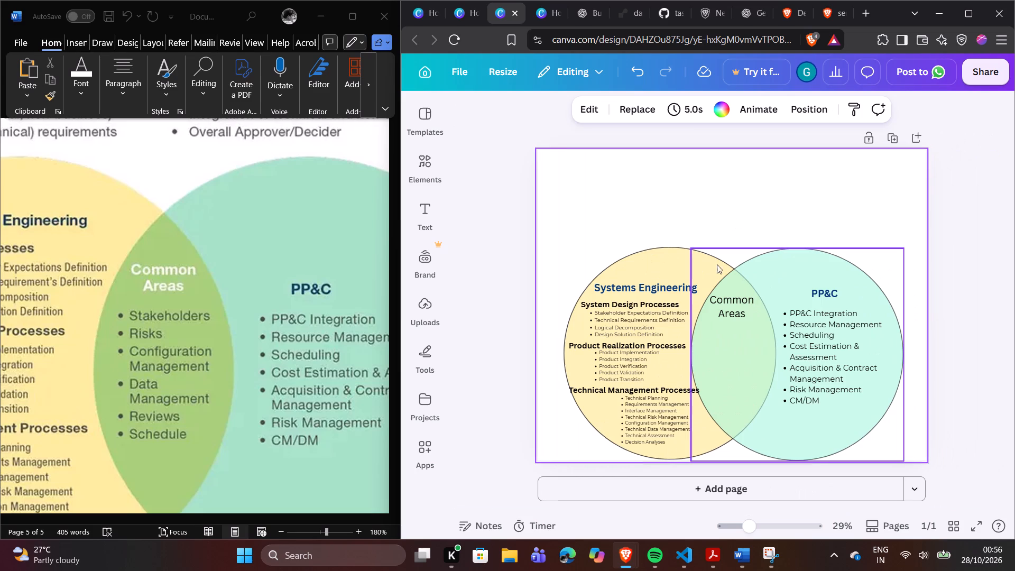
# Make both lines of the Common Areas heading bold.
pyautogui.doubleClick(728, 307)
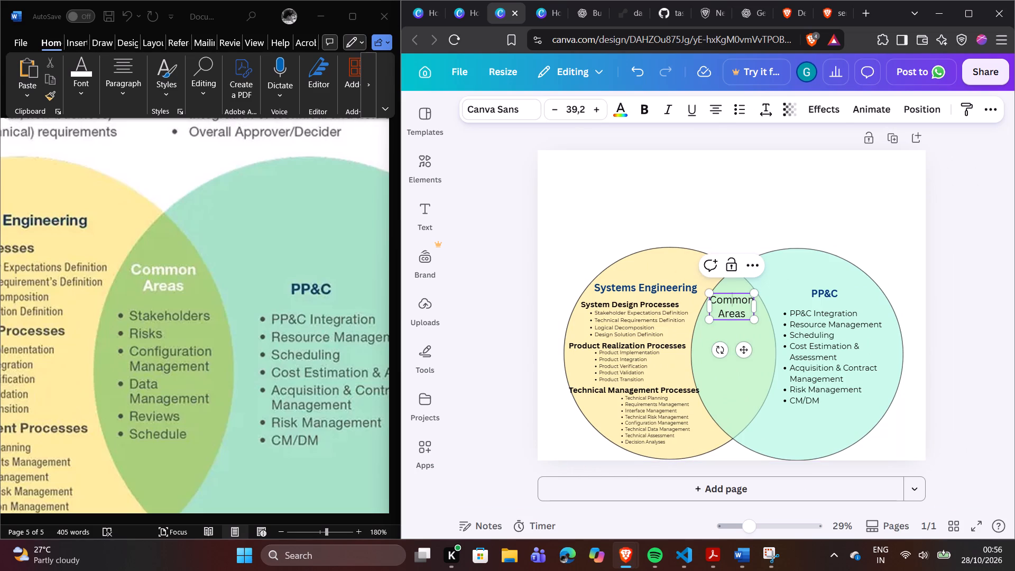
pyautogui.moveTo(745, 315); pyautogui.dragTo(716, 304)
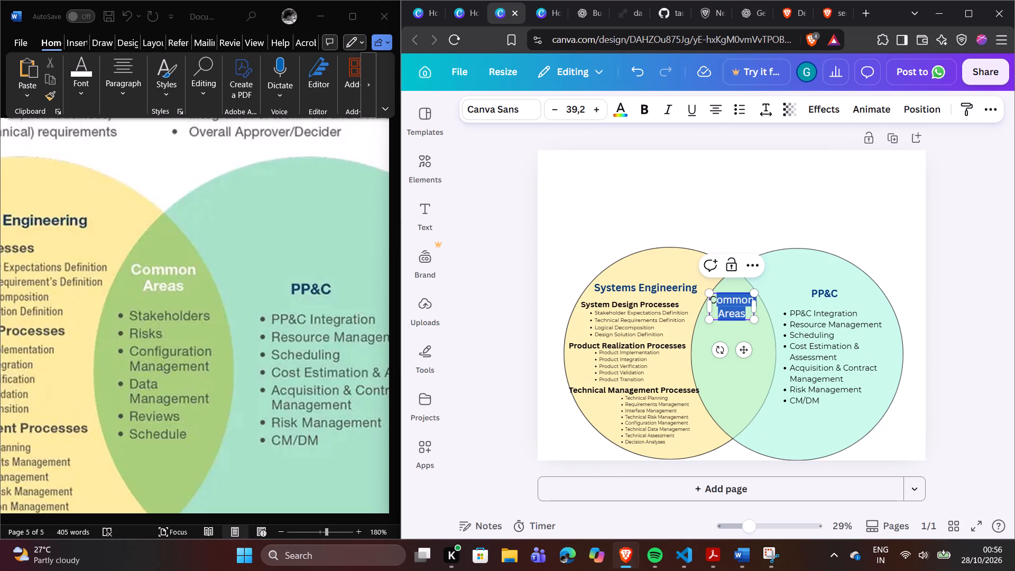
pyautogui.moveTo(716, 304); pyautogui.dragTo(709, 302)
pyautogui.click(639, 107)
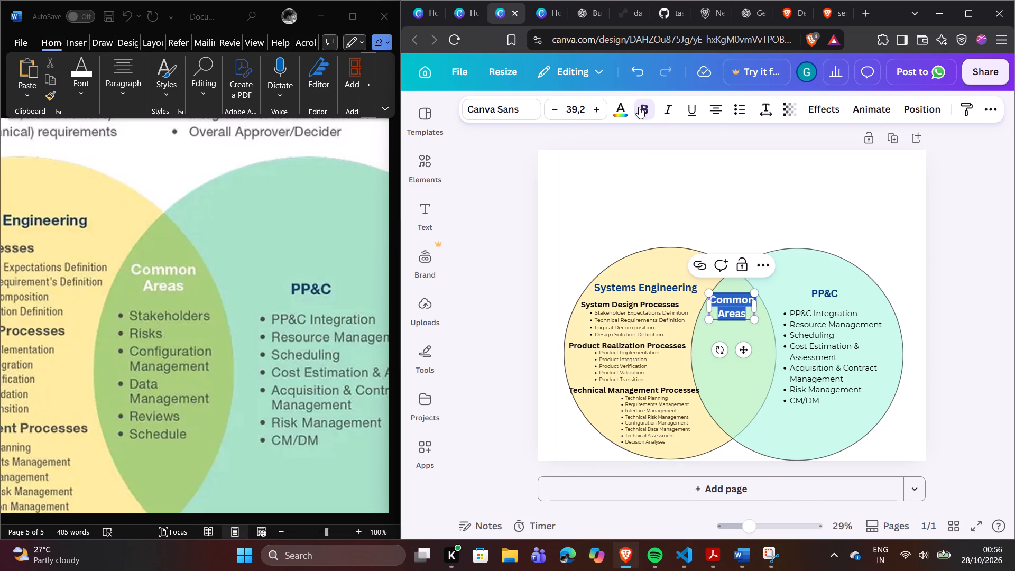
pyautogui.click(734, 183)
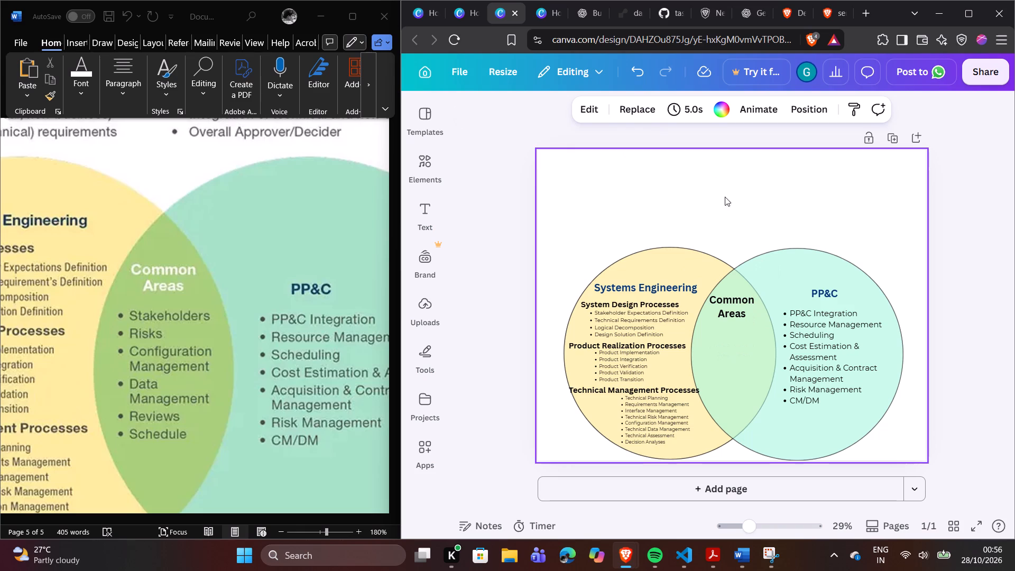
# Move the Common Areas heading slightly down within the circles' overlap.
pyautogui.click(734, 305)
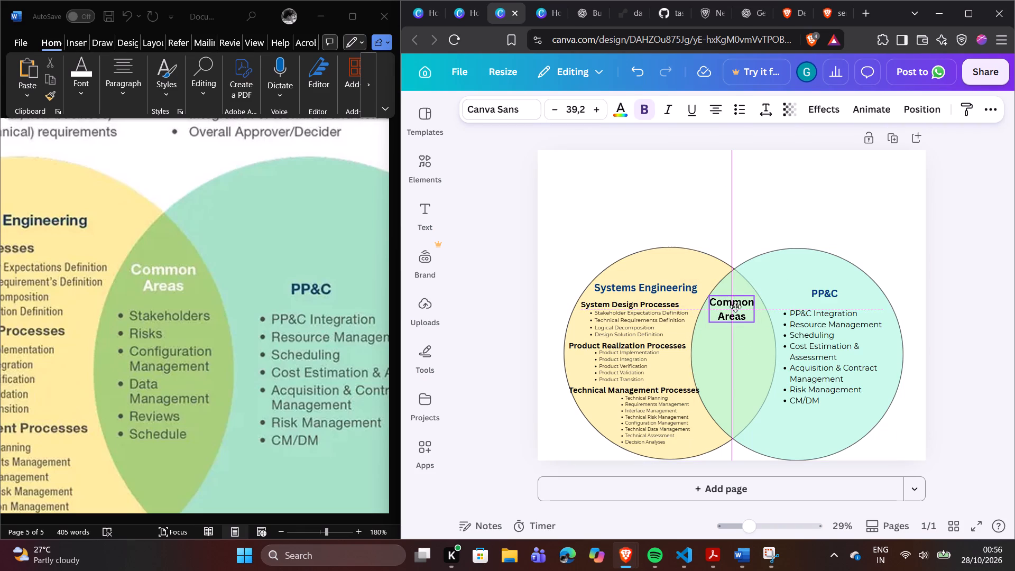
pyautogui.click(728, 203)
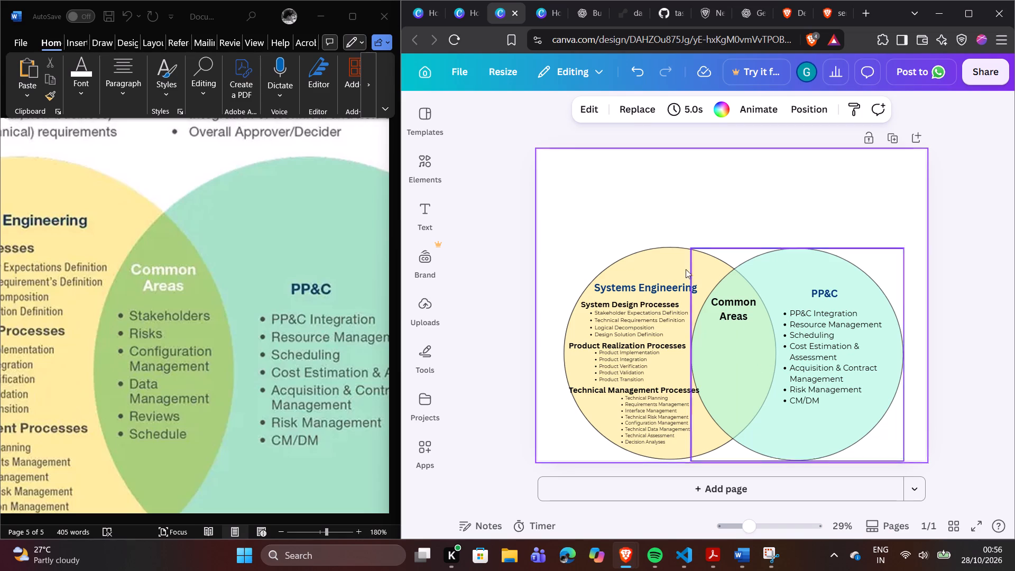
# Duplicate the bullet list under Product Realization Processes and place the copy in the overlap beneath the Common Areas heading.
pyautogui.click(624, 382)
pyautogui.click(625, 323)
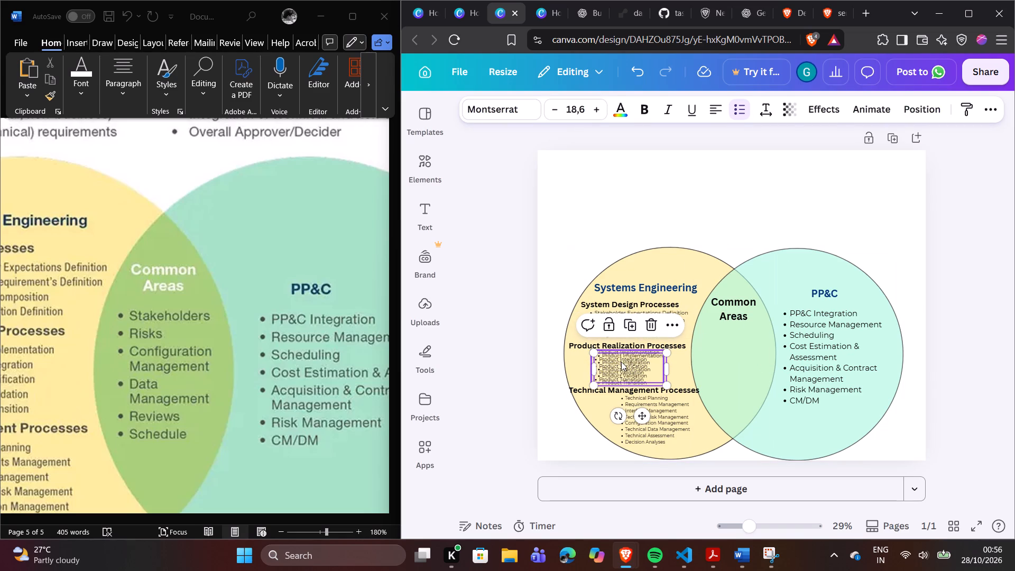
pyautogui.moveTo(621, 362); pyautogui.dragTo(723, 337)
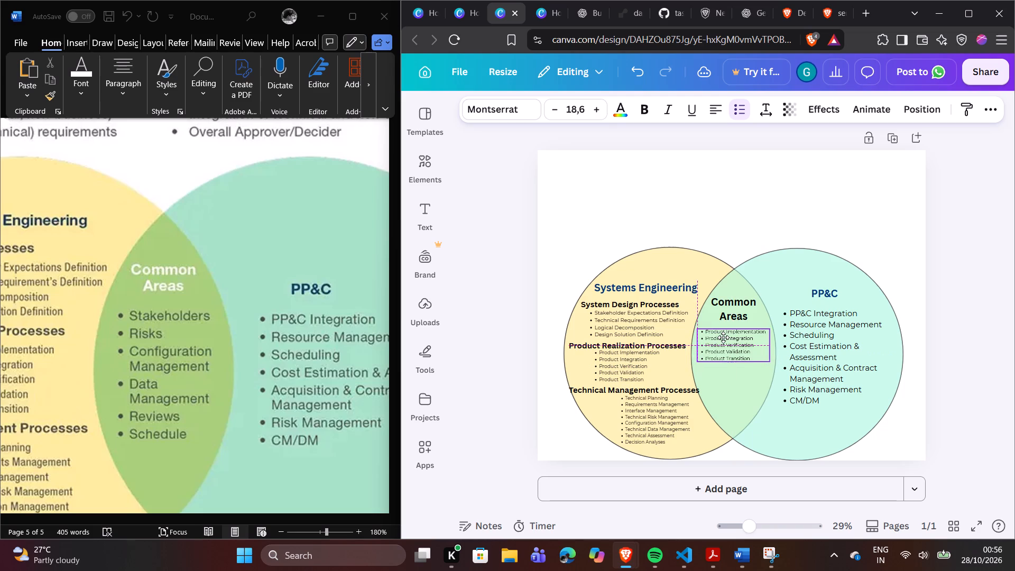
pyautogui.moveTo(723, 337); pyautogui.dragTo(726, 337)
pyautogui.click(726, 337)
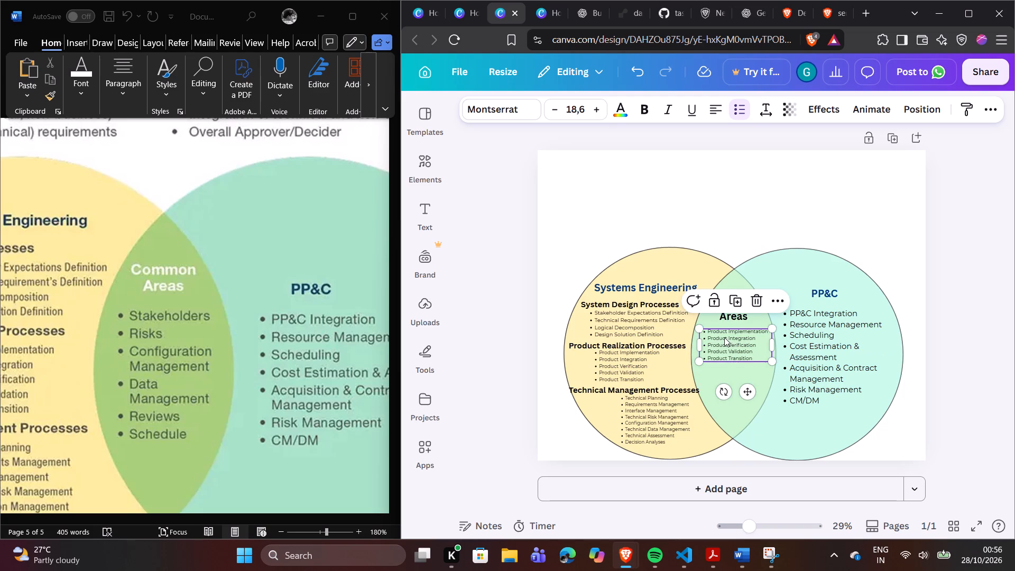
# Replace all text in the copied list beneath Common Areas with a first bullet reading Stakeholders.
pyautogui.doubleClick(723, 338)
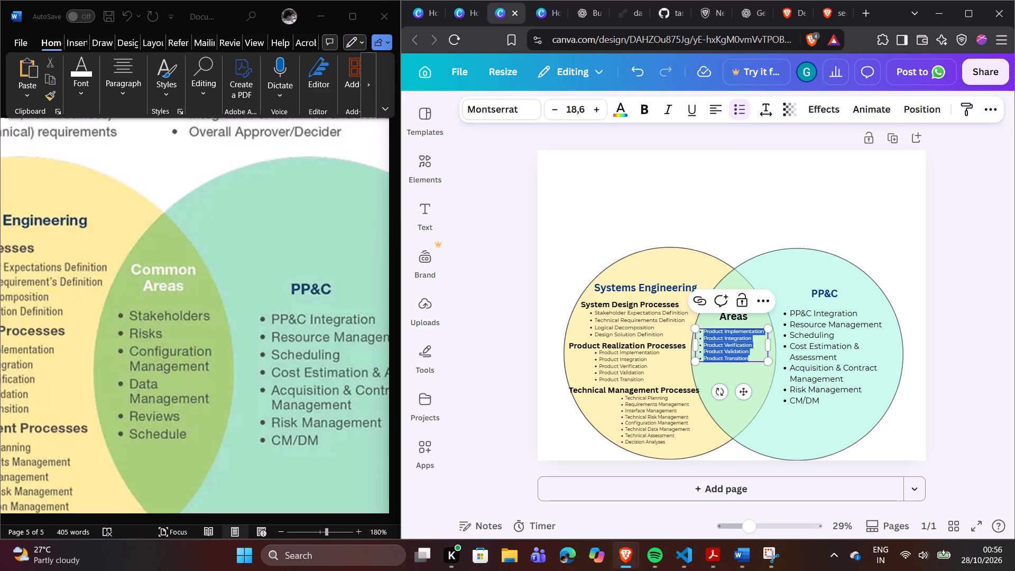
pyautogui.hotkey('shift', 's')
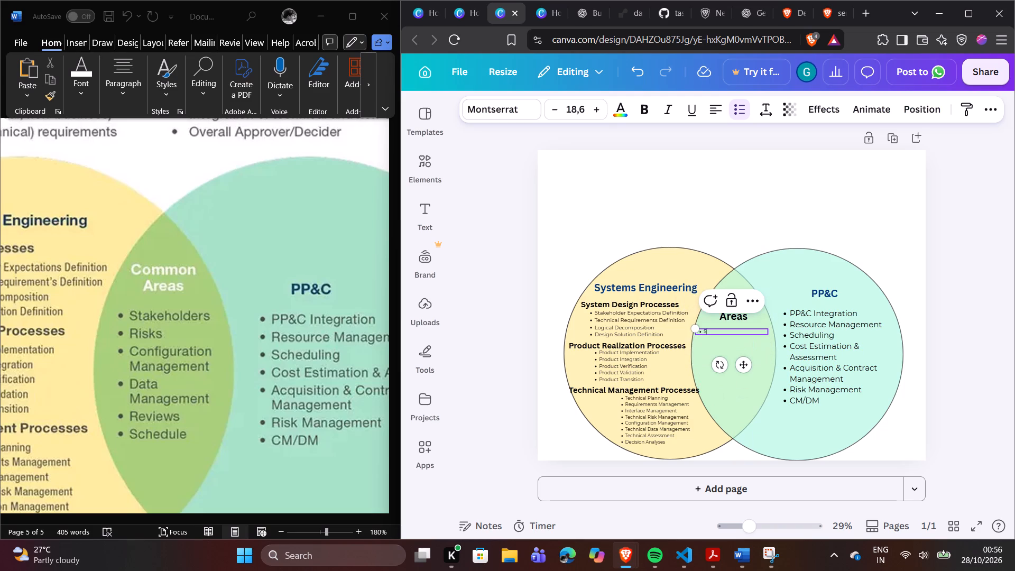
pyautogui.write('ta')
pyautogui.press('k')
pyautogui.write('ehol')
pyautogui.write('ders')
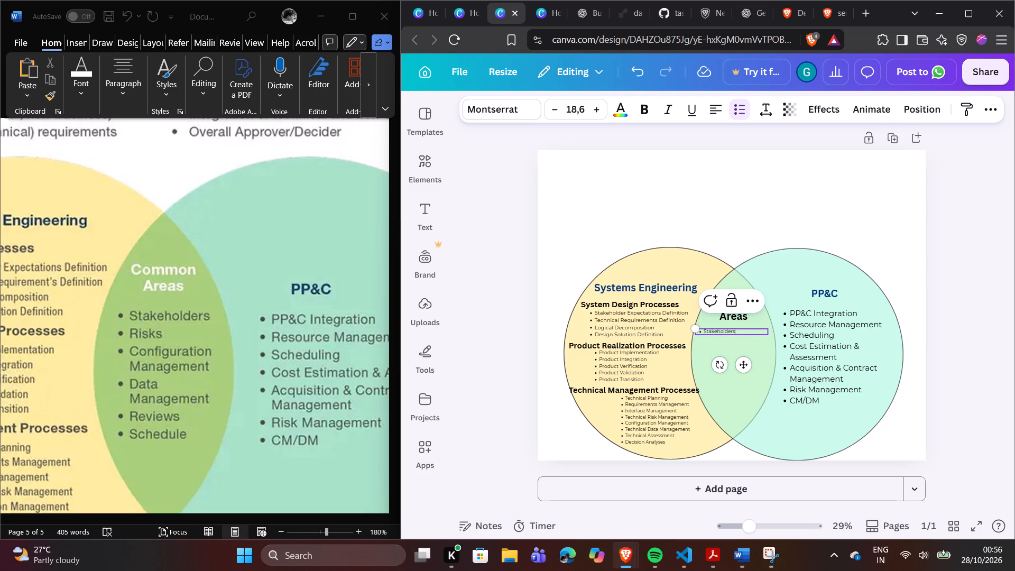
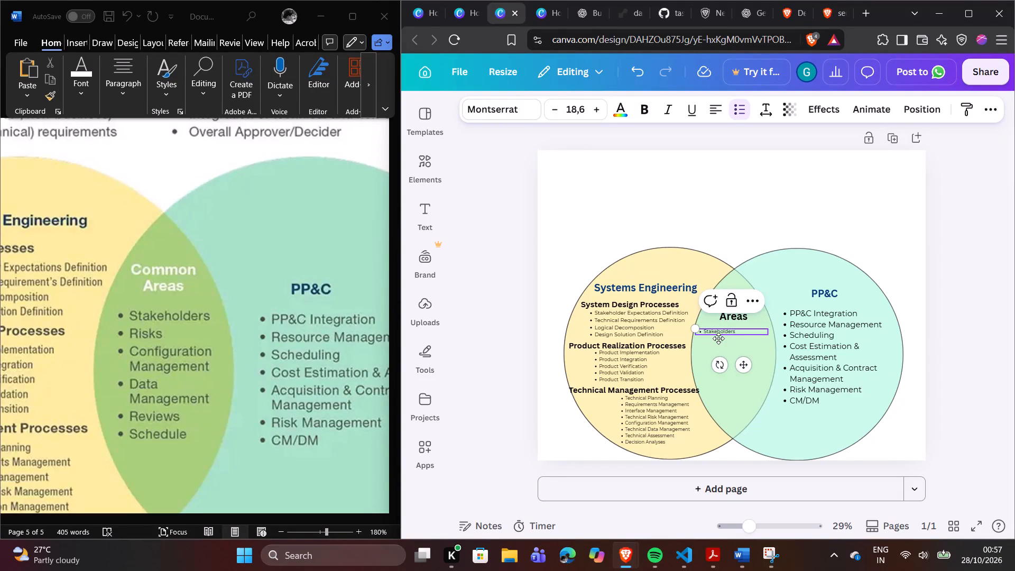
# Add a second bullet reading Risks below Stakeholders in the list beneath the Common Areas heading.
pyautogui.press('Return')
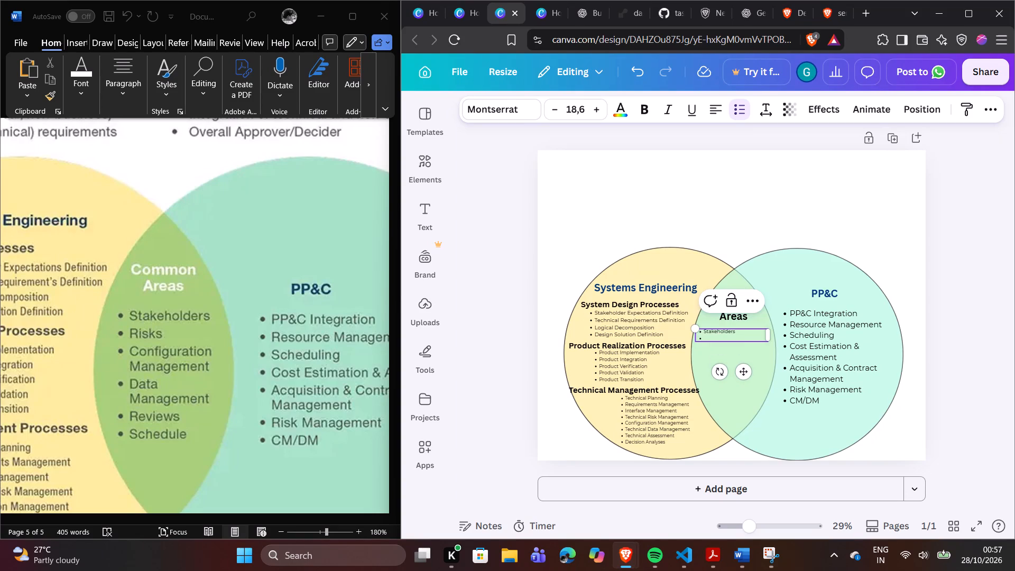
pyautogui.hotkey('shift', 'r')
pyautogui.press('i')
pyautogui.write('sks')
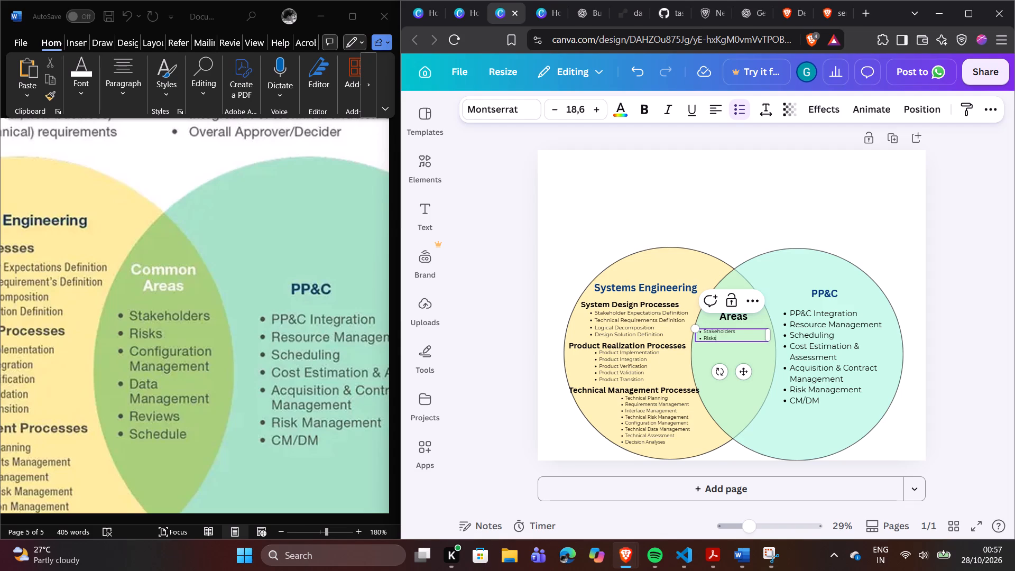
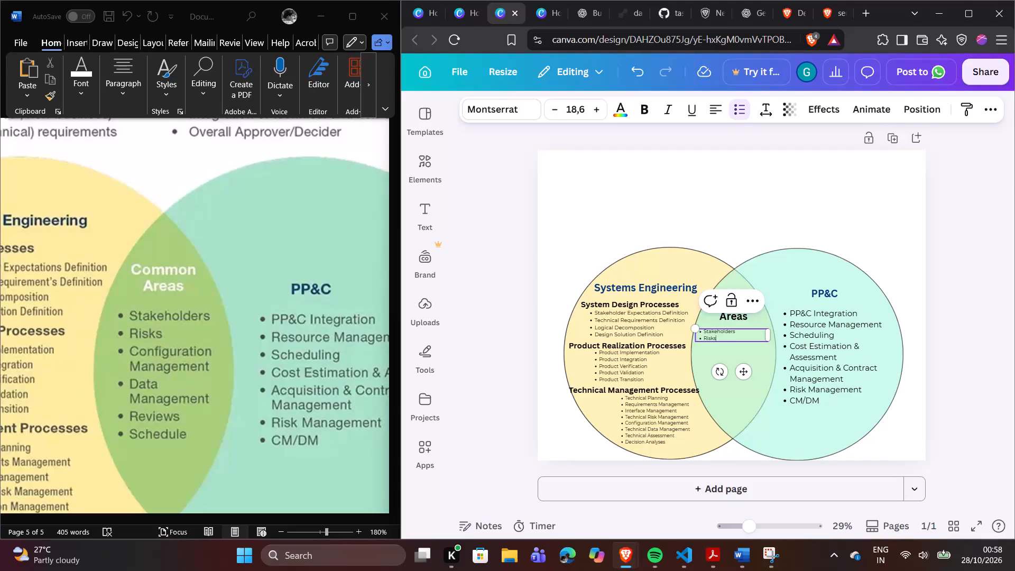
# Add a third bullet reading Configuration Management below Risks in the Common Areas list.
pyautogui.press('Return')
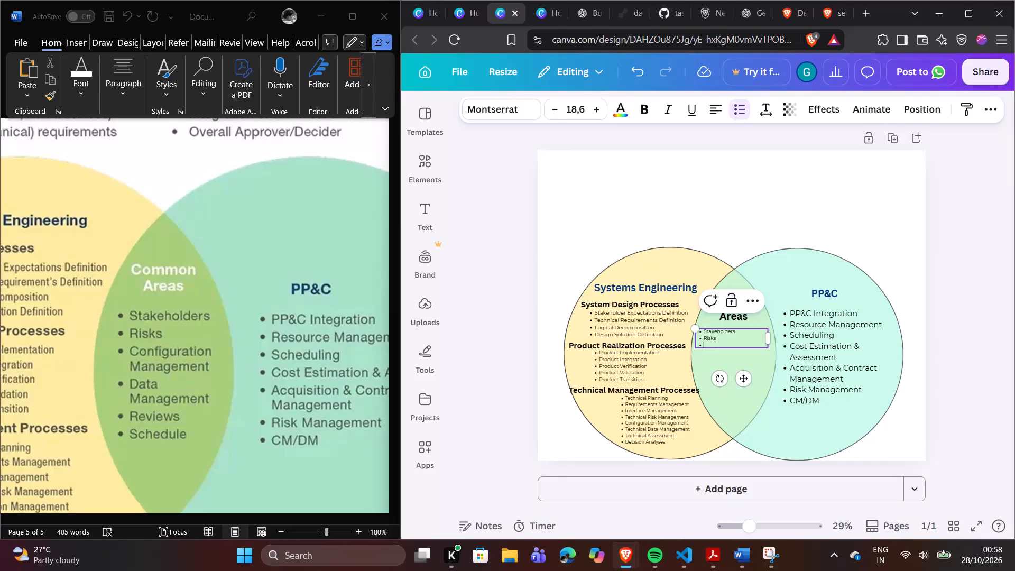
pyautogui.hotkey('shift', 'c')
pyautogui.write('on')
pyautogui.write('fi')
pyautogui.press('g')
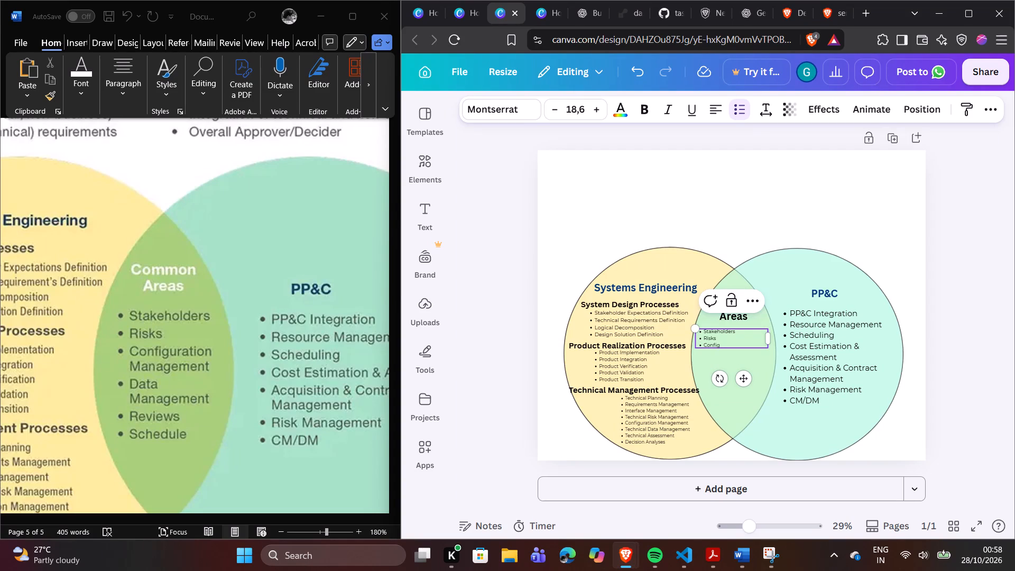
pyautogui.press('u')
pyautogui.write('ration')
pyautogui.press('space')
pyautogui.hotkey('shift', 'm')
pyautogui.press('a')
pyautogui.write('nage')
pyautogui.write('ment')
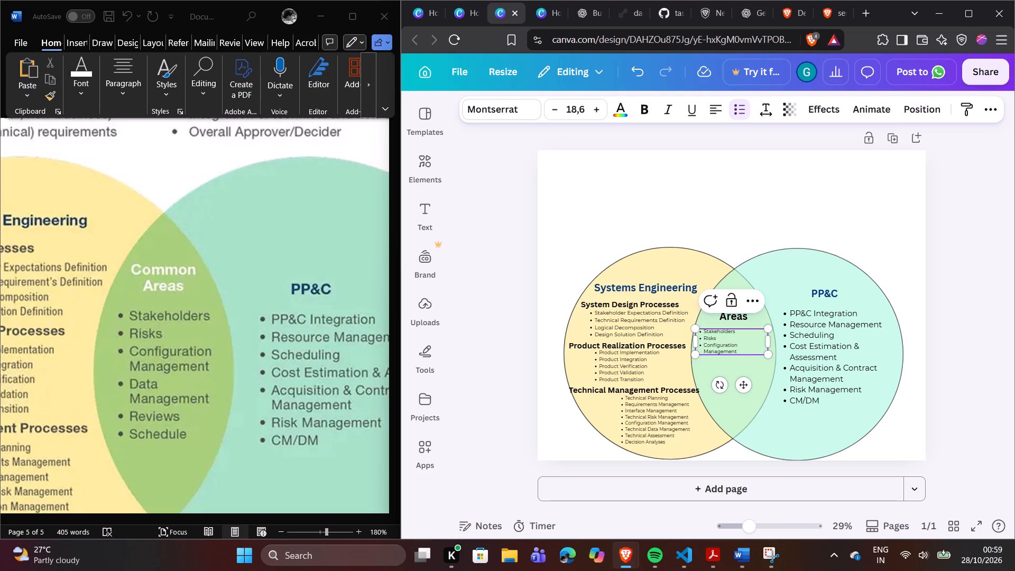
# Add a fourth bullet reading Data Management below Configuration Management in the Common Areas list.
pyautogui.press('Return')
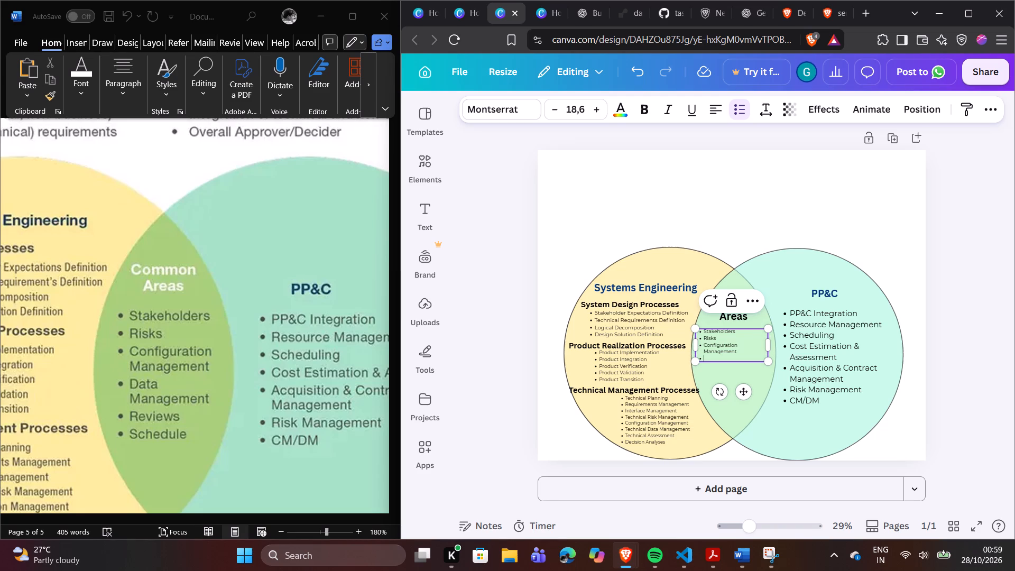
pyautogui.write('Data')
pyautogui.press('space')
pyautogui.write('Ma')
pyautogui.write('nage')
pyautogui.press('m')
pyautogui.write('ent')
# Add a fifth bullet reading Reviews below Data Management in the Common Areas list.
pyautogui.press('Return')
pyautogui.hotkey('shift', 'r')
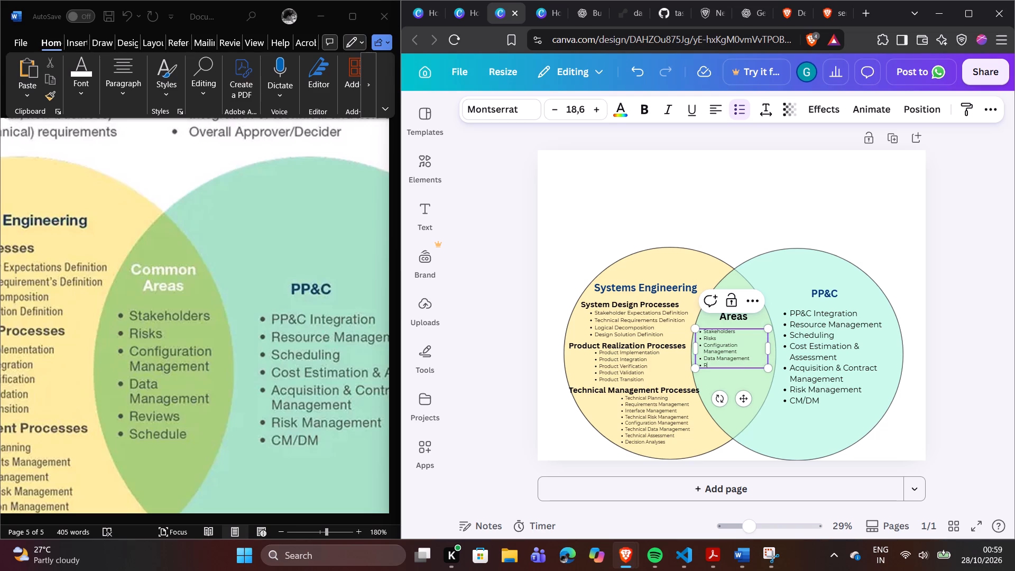
pyautogui.press('e')
pyautogui.write('vi')
pyautogui.write('ew')
pyautogui.press('s')
# Add a final bullet reading Schedule below Reviews in the Common Areas list and finish editing the text.
pyautogui.press('Return')
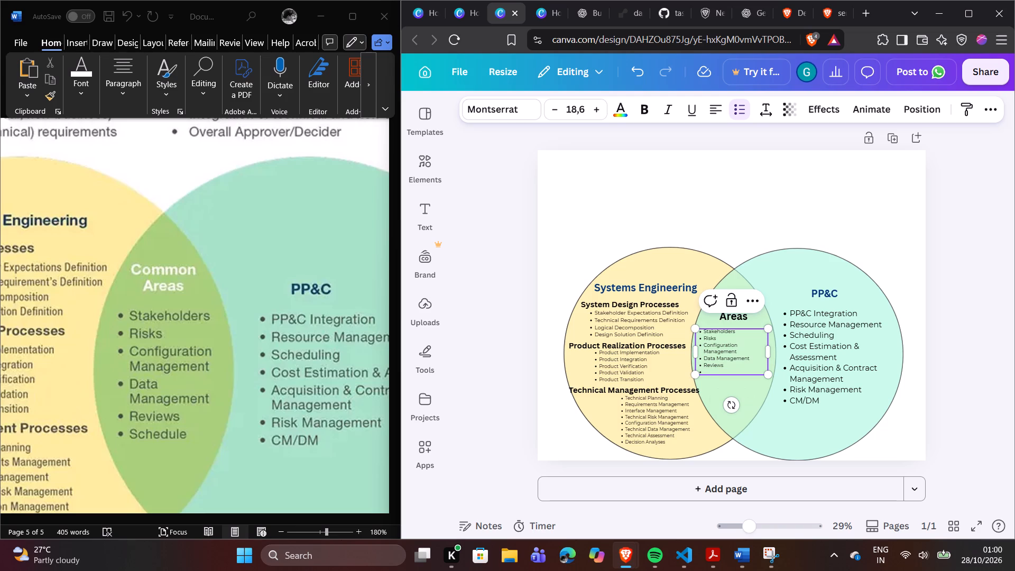
pyautogui.hotkey('shift', 's')
pyautogui.write('che')
pyautogui.write('du')
pyautogui.write('le')
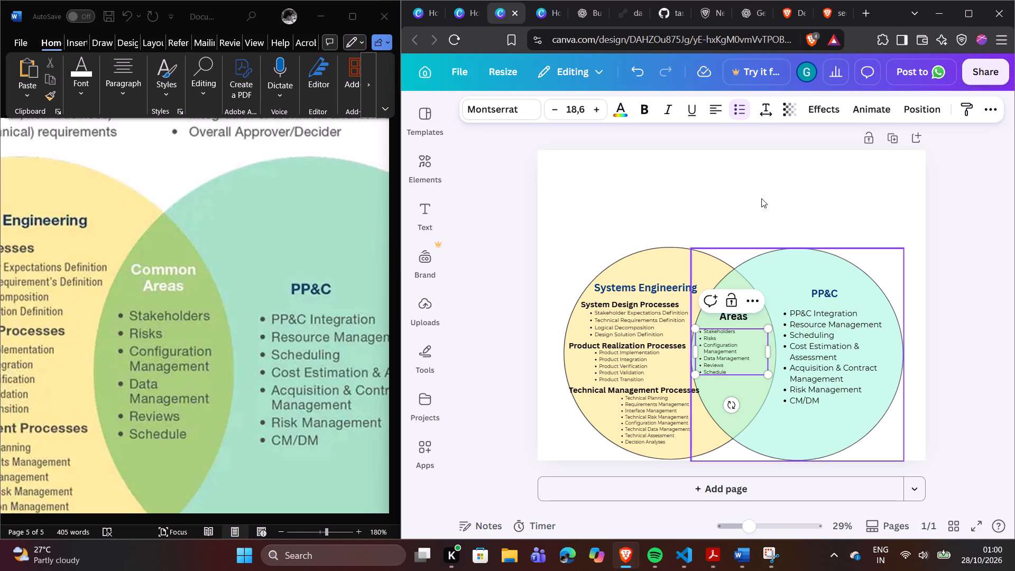
pyautogui.click(761, 198)
# Narrow the Common Areas list's text box to about 240 px wide so that Data Management wraps onto two lines.
pyautogui.click(717, 361)
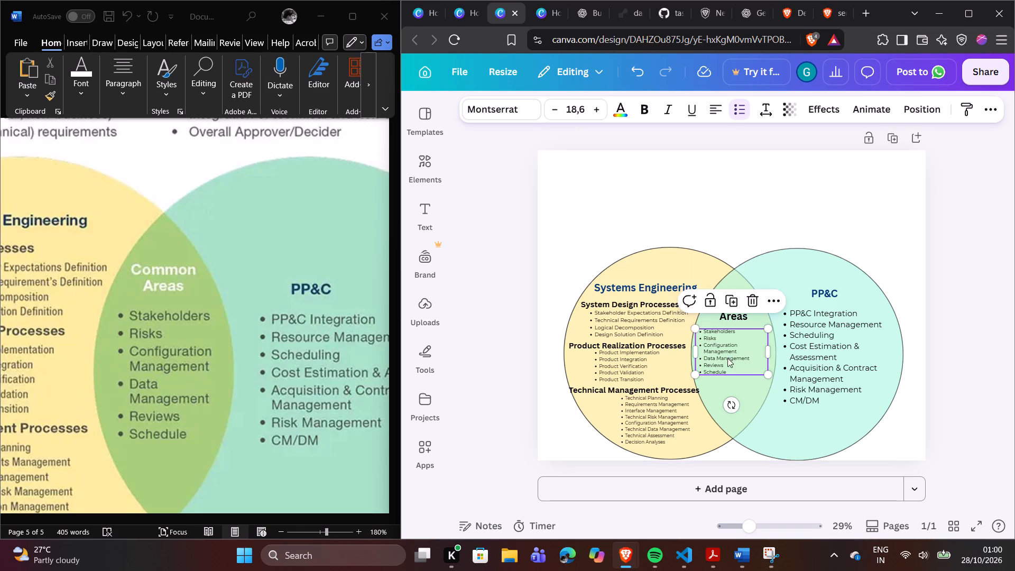
pyautogui.moveTo(776, 352); pyautogui.dragTo(750, 357)
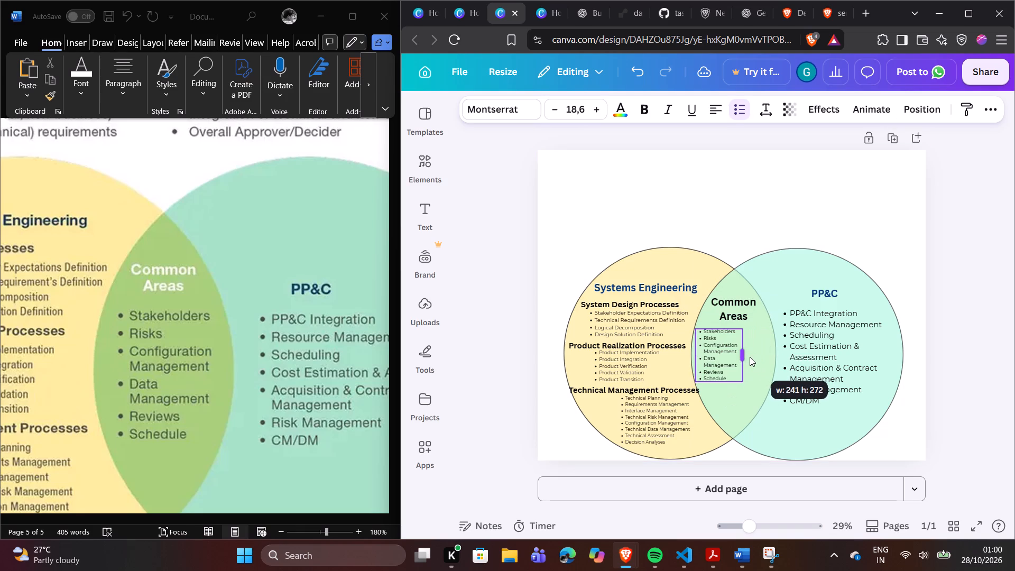
pyautogui.moveTo(750, 357); pyautogui.dragTo(750, 357)
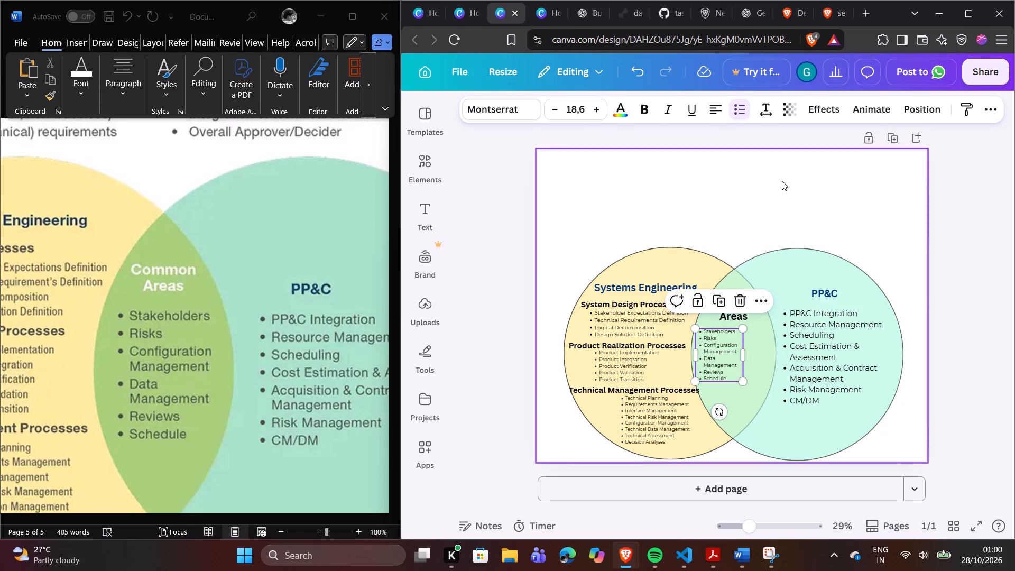
pyautogui.click(781, 181)
# Move the Common Areas bulleted list sideways to centre it beneath its heading within the circles' overlap.
pyautogui.moveTo(727, 355); pyautogui.dragTo(742, 355)
pyautogui.click(754, 202)
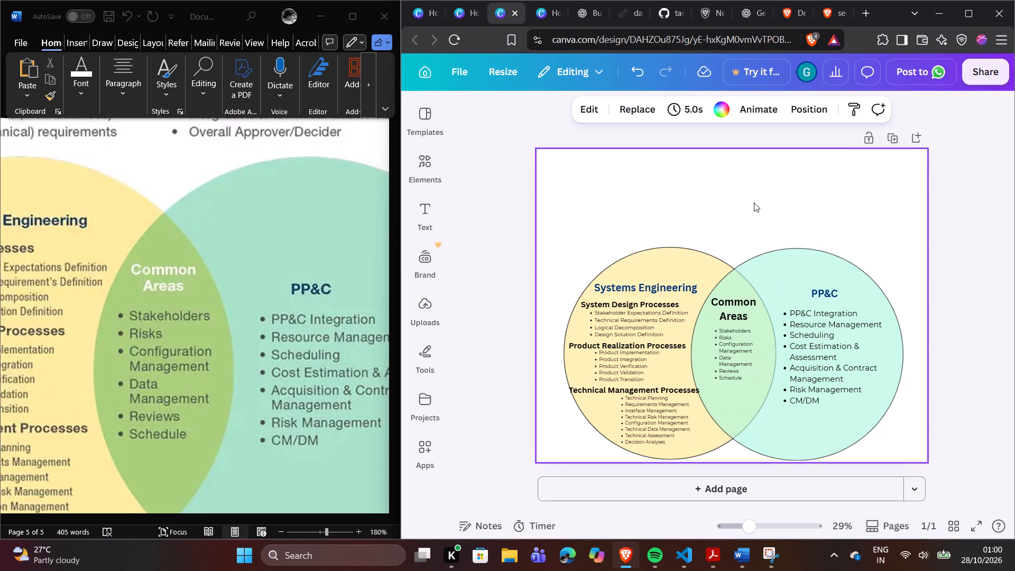
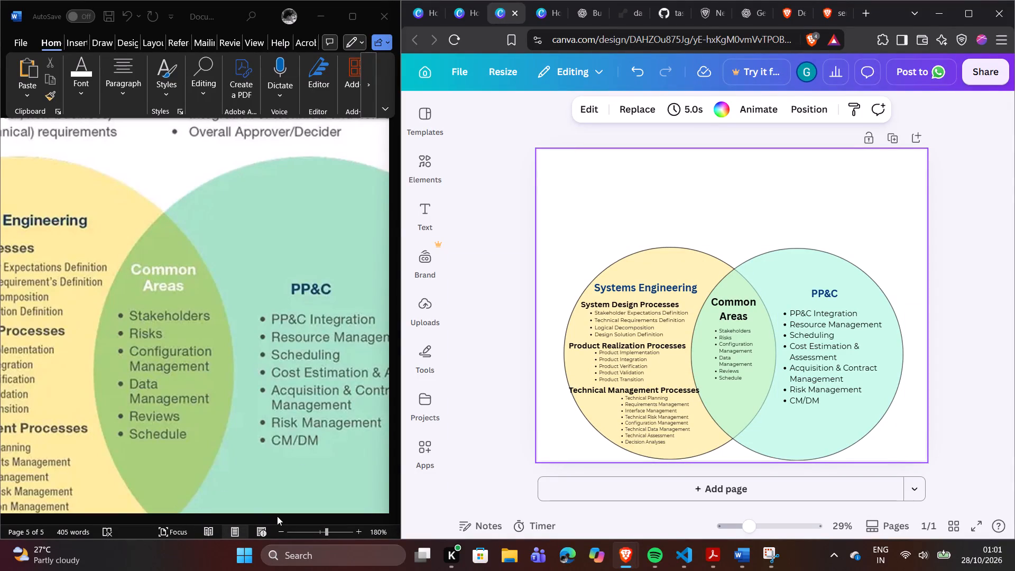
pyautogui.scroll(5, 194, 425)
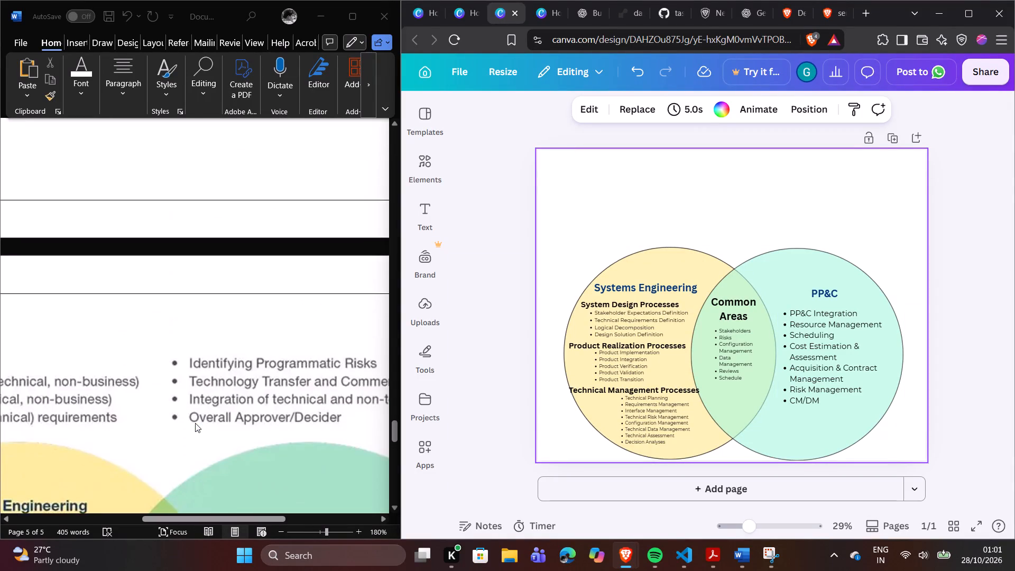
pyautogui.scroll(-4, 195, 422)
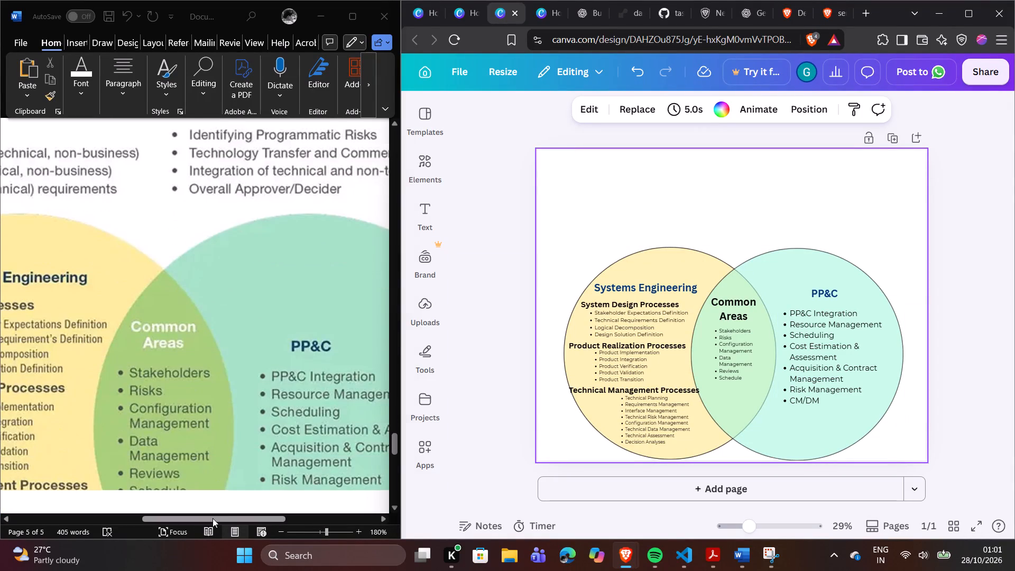
# Bring the Project Management Activities heading and its bulleted list into view in the Word reference.
pyautogui.moveTo(213, 518); pyautogui.dragTo(122, 510)
pyautogui.scroll(2, 234, 393)
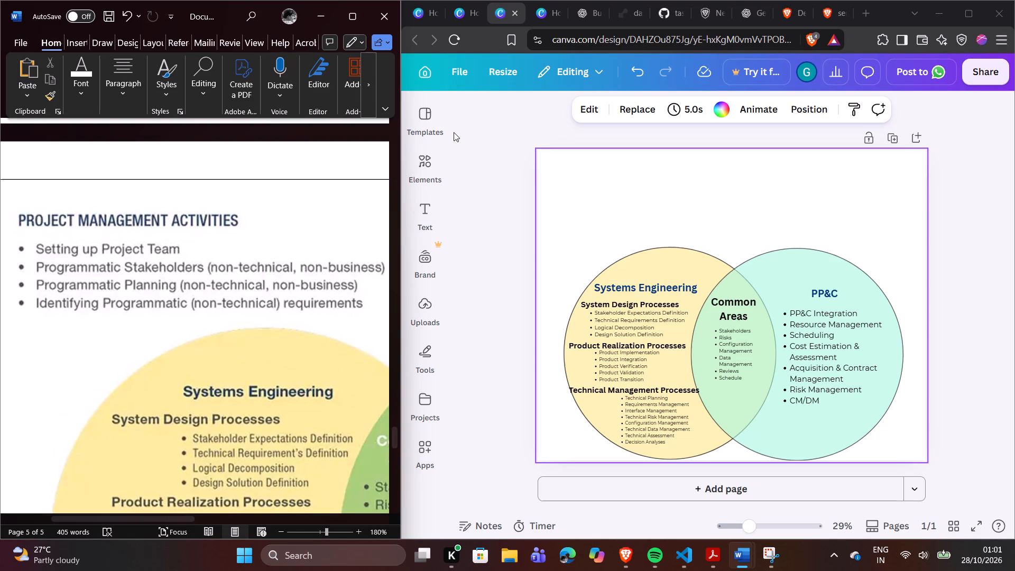
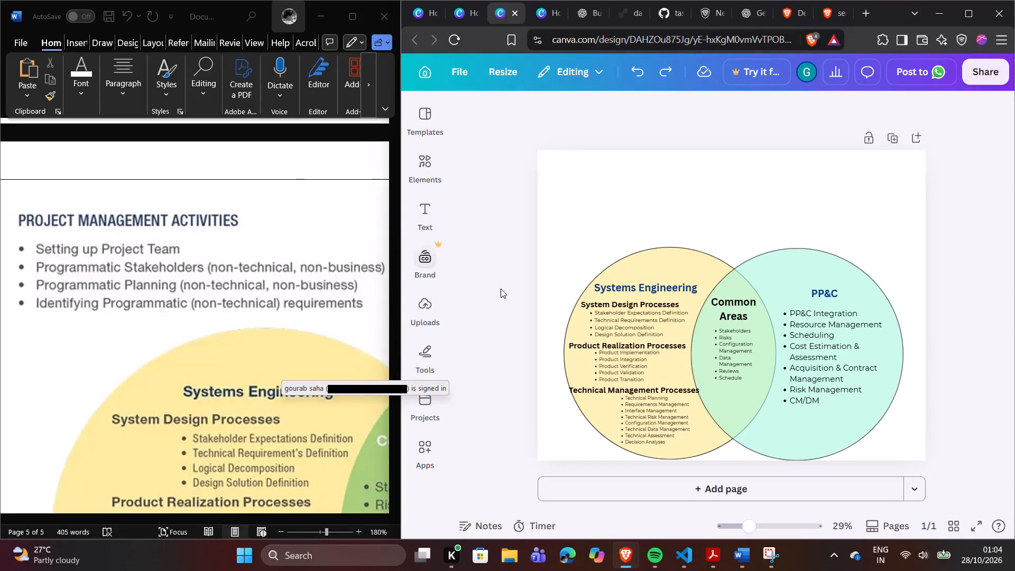
# Duplicate the Systems Engineering heading and place the copy in the blank area near the page's top edge, above the yellow circle.
pyautogui.click(663, 285)
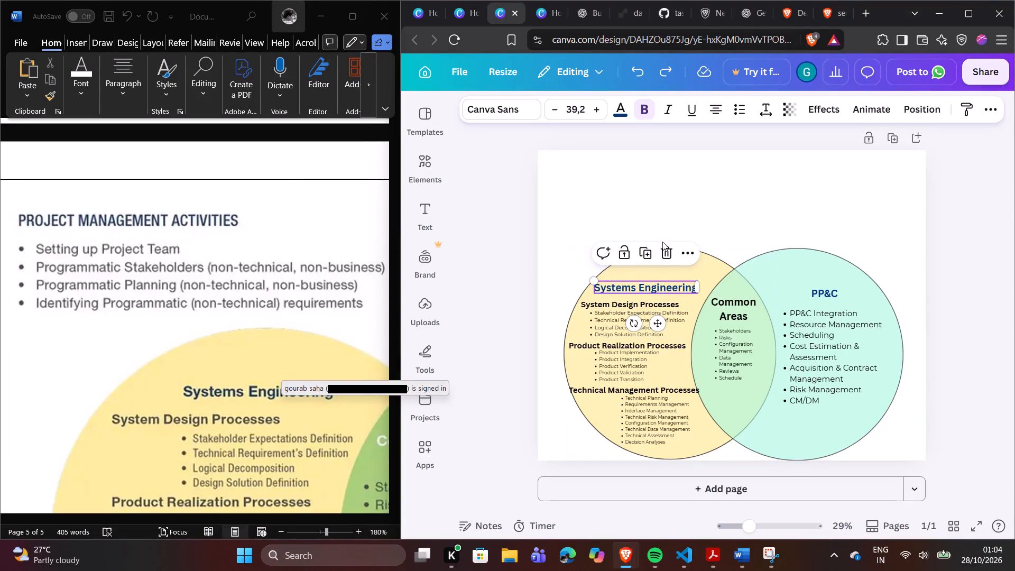
pyautogui.click(651, 248)
pyautogui.moveTo(667, 291); pyautogui.dragTo(668, 289)
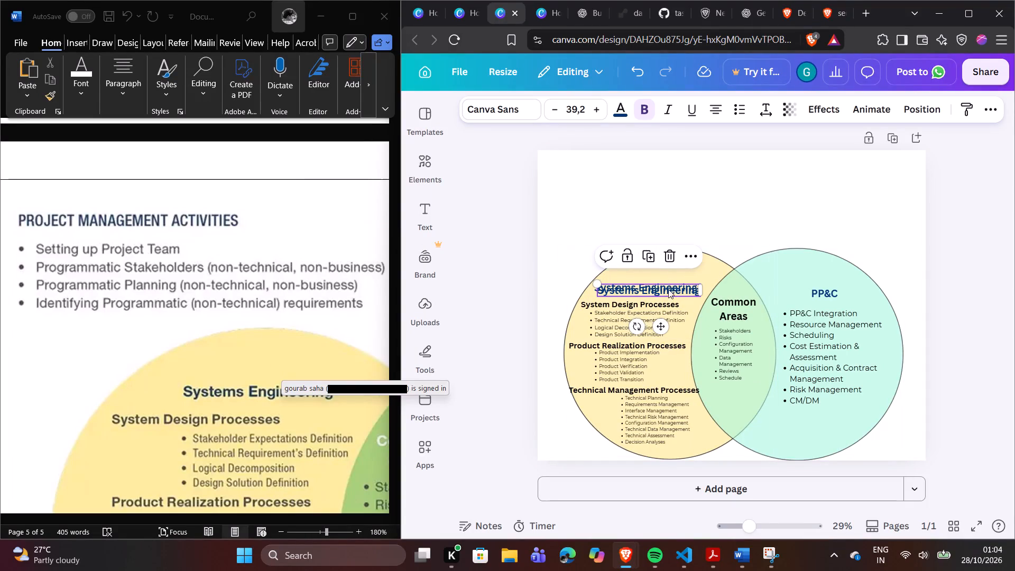
pyautogui.moveTo(668, 289); pyautogui.dragTo(685, 178)
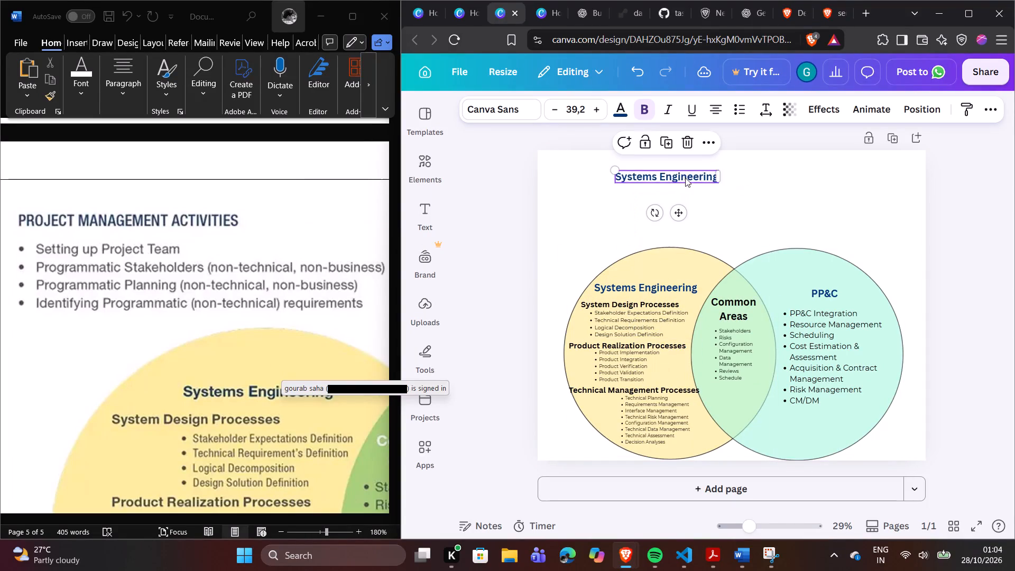
# Open the duplicated Systems Engineering heading above the circles for editing with its whole text selected.
pyautogui.doubleClick(685, 178)
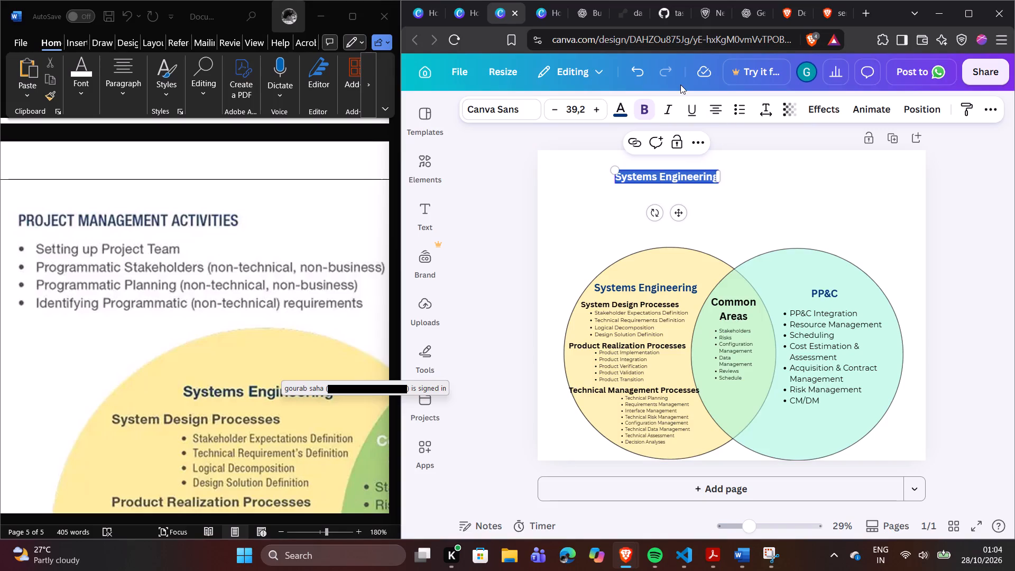
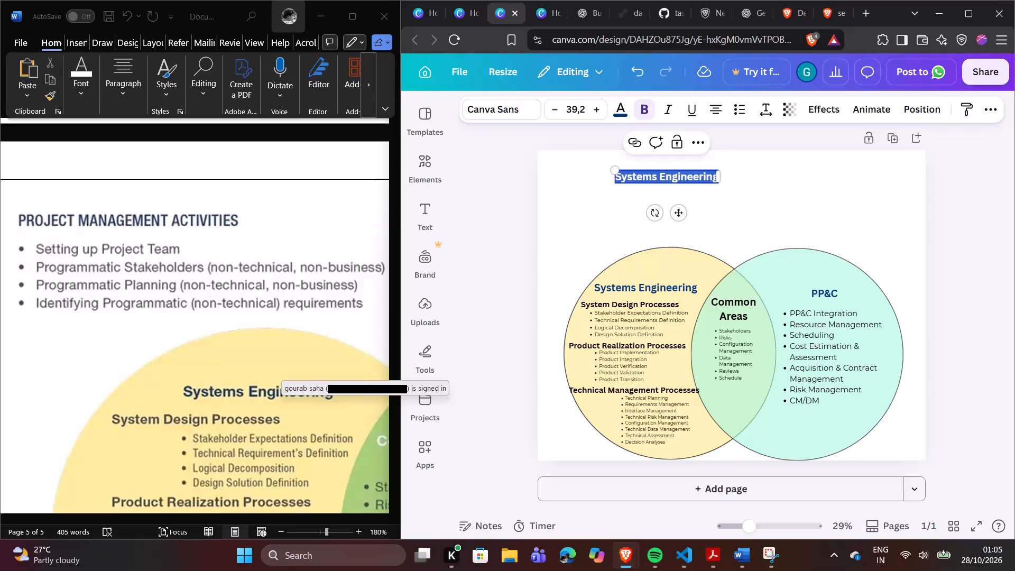
# Replace the duplicated "Systems Engineering" heading text above the circles with "PROJECT MANAGEMENT ACTIVITIES".
pyautogui.write('PROJ')
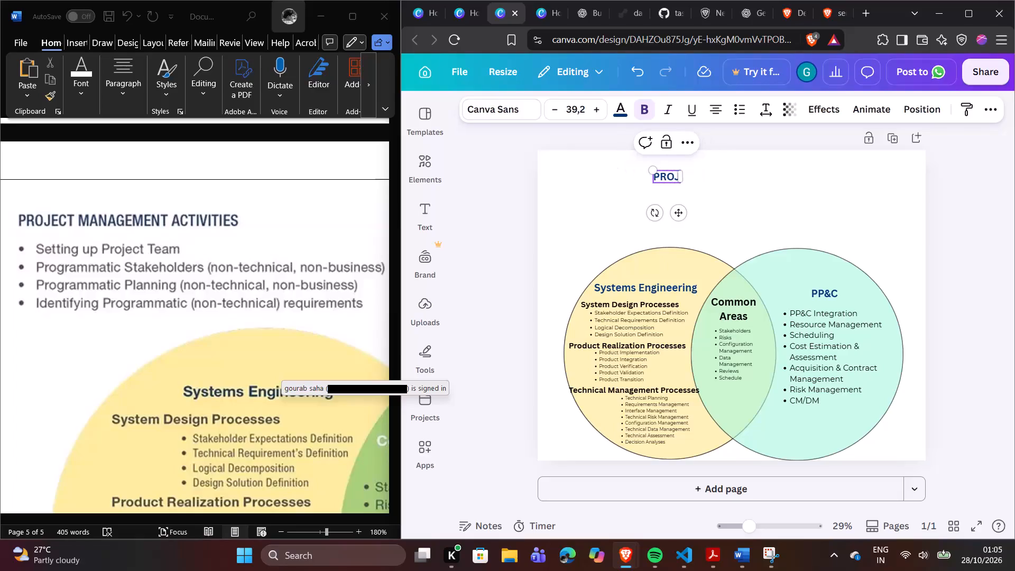
pyautogui.write('ECT')
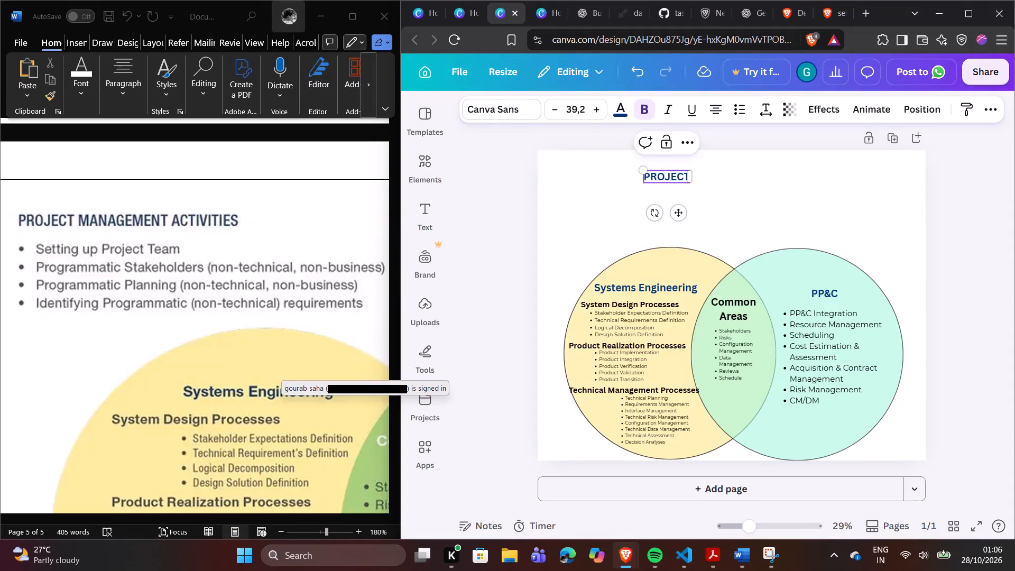
pyautogui.hotkey('shift', 'space')
pyautogui.hotkey('shift', 'space')
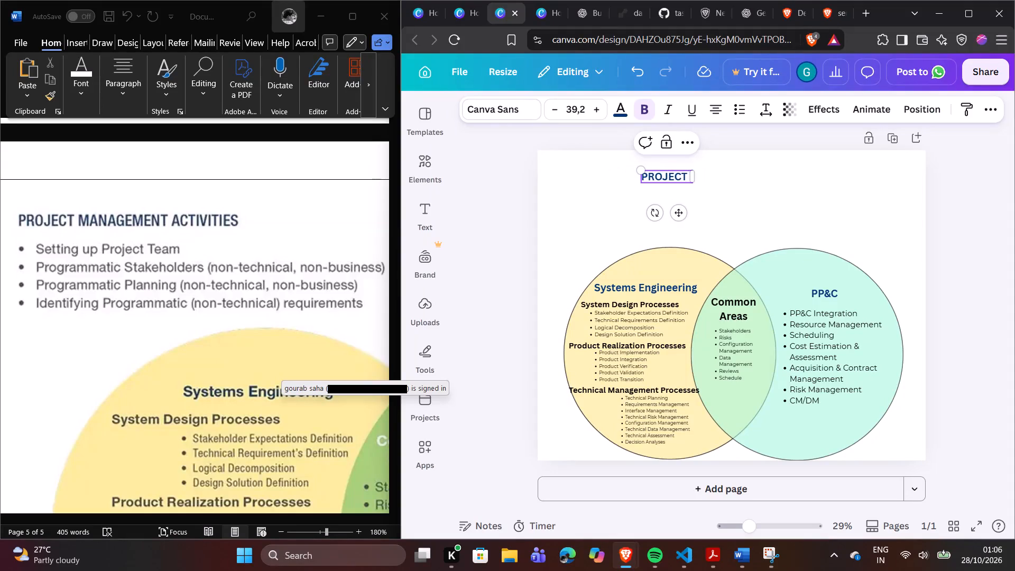
pyautogui.hotkey('shift', 'BackSpace')
pyautogui.hotkey('shift', 'm')
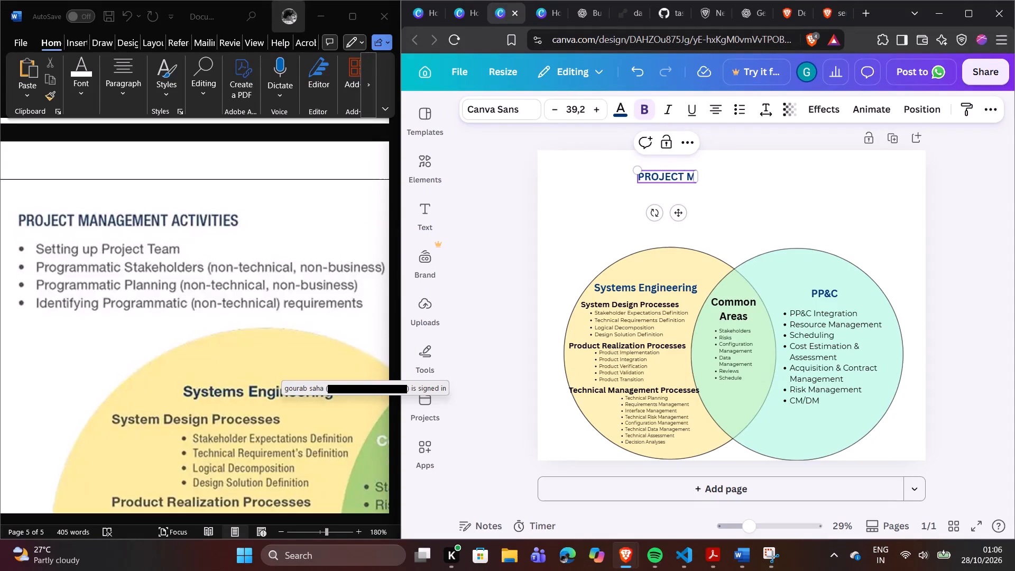
pyautogui.hotkey('shift', 'a')
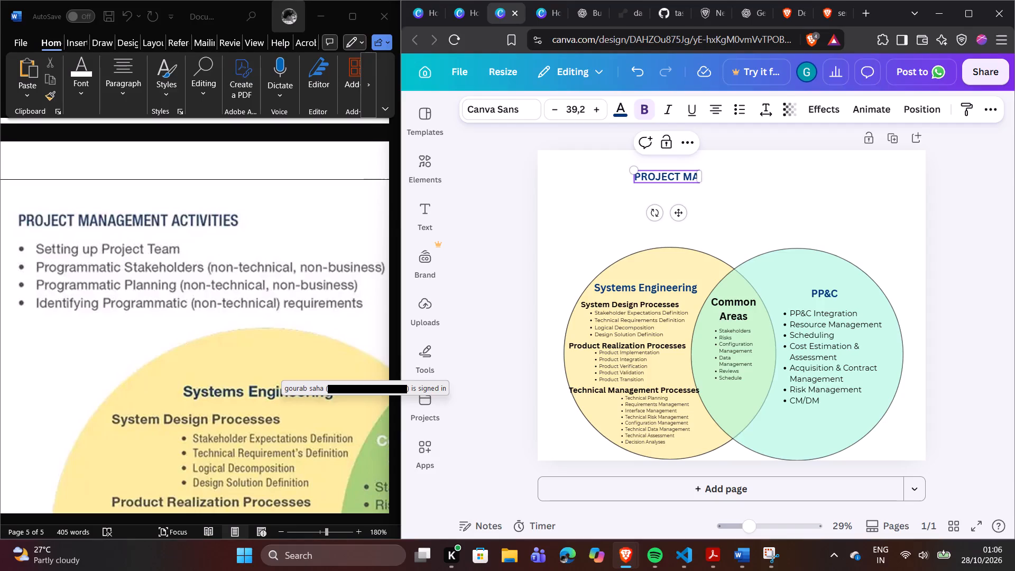
pyautogui.write('NA')
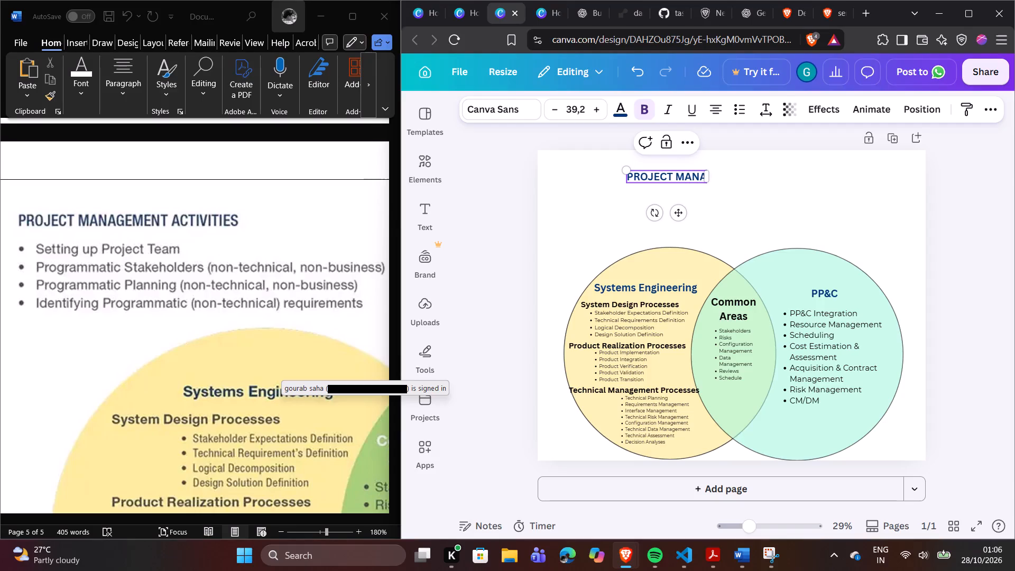
pyautogui.write('GE')
pyautogui.write('MENT ACTI')
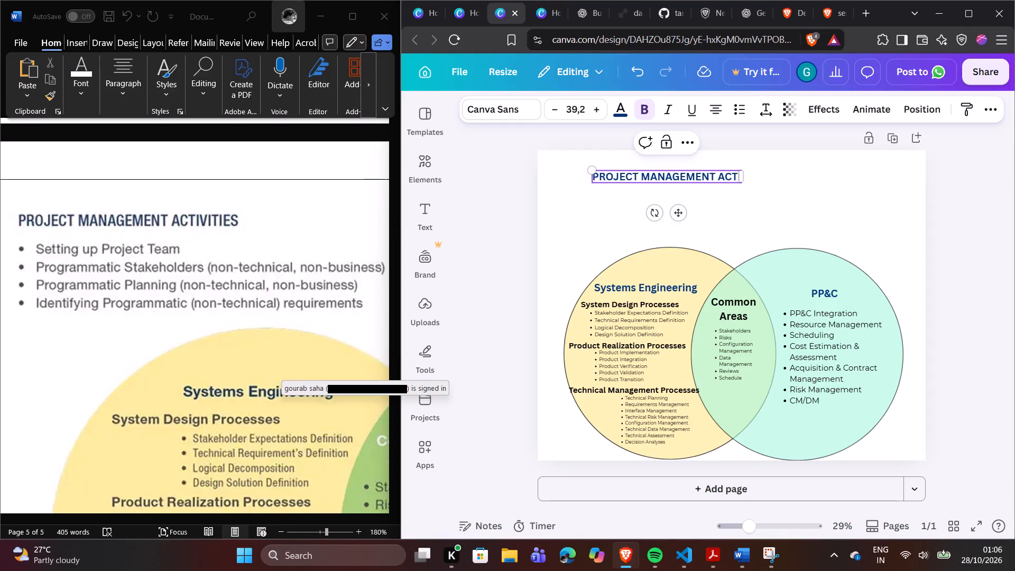
pyautogui.write('VI')
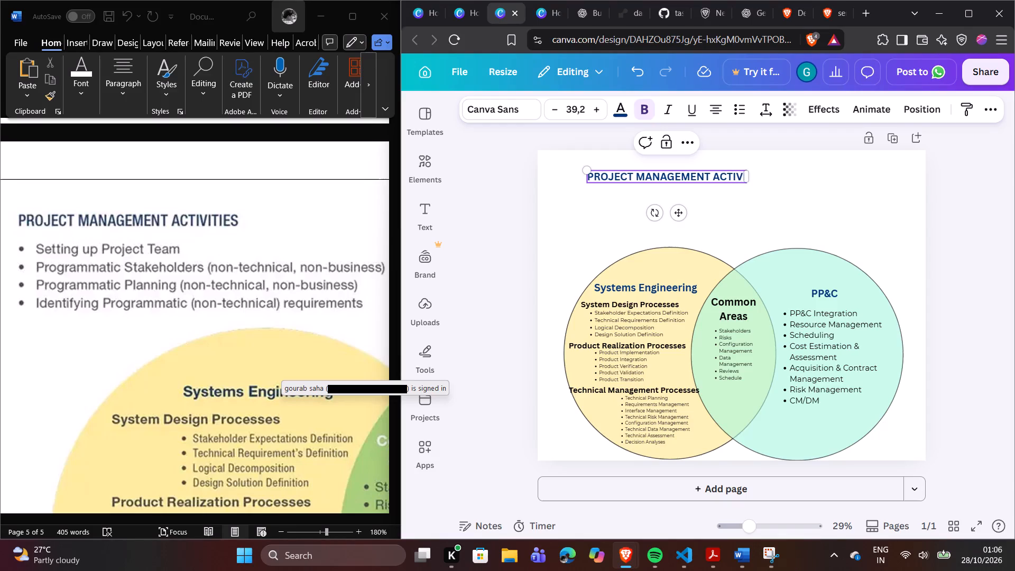
pyautogui.write('TIES')
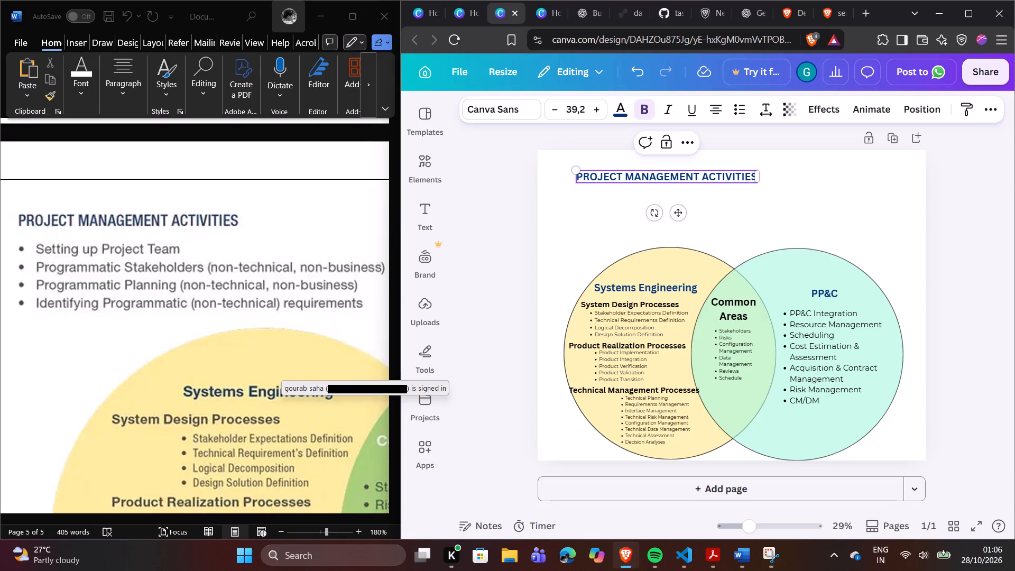
# Shift the "PROJECT MANAGEMENT ACTIVITIES" heading slightly left so it starts near the yellow circle's left edge.
pyautogui.tripleClick(697, 179)
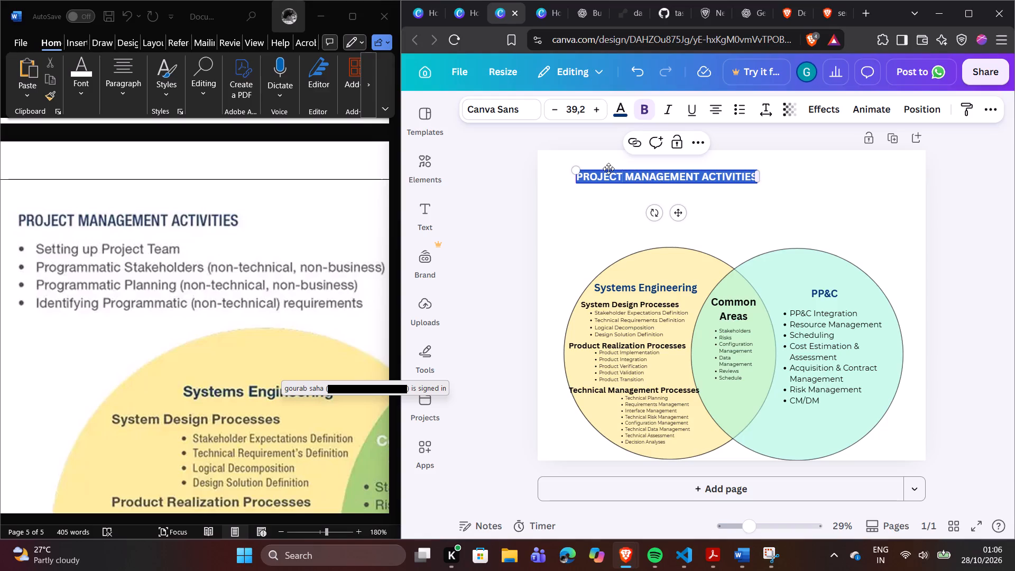
pyautogui.click(807, 191)
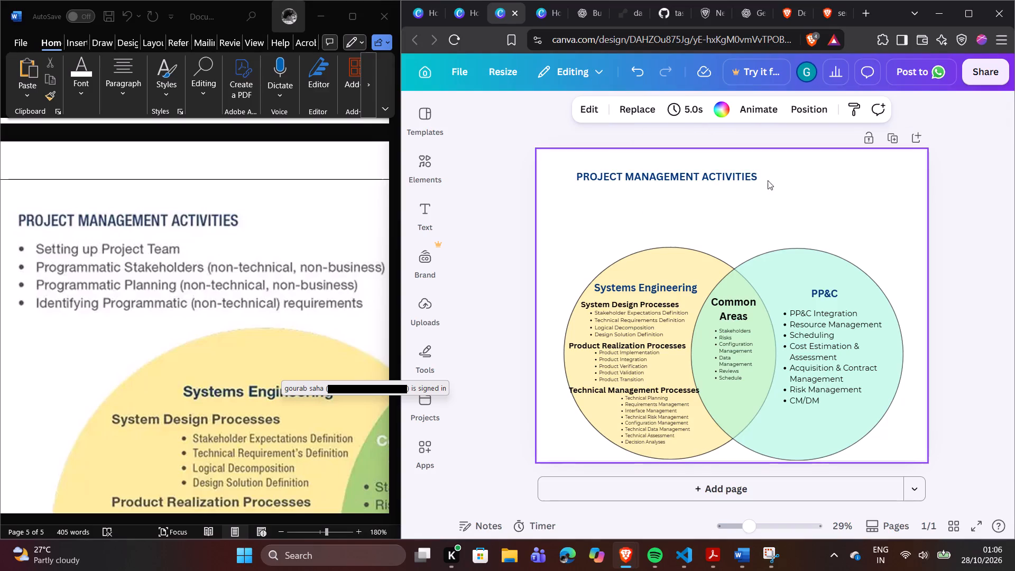
pyautogui.moveTo(724, 173); pyautogui.dragTo(741, 173)
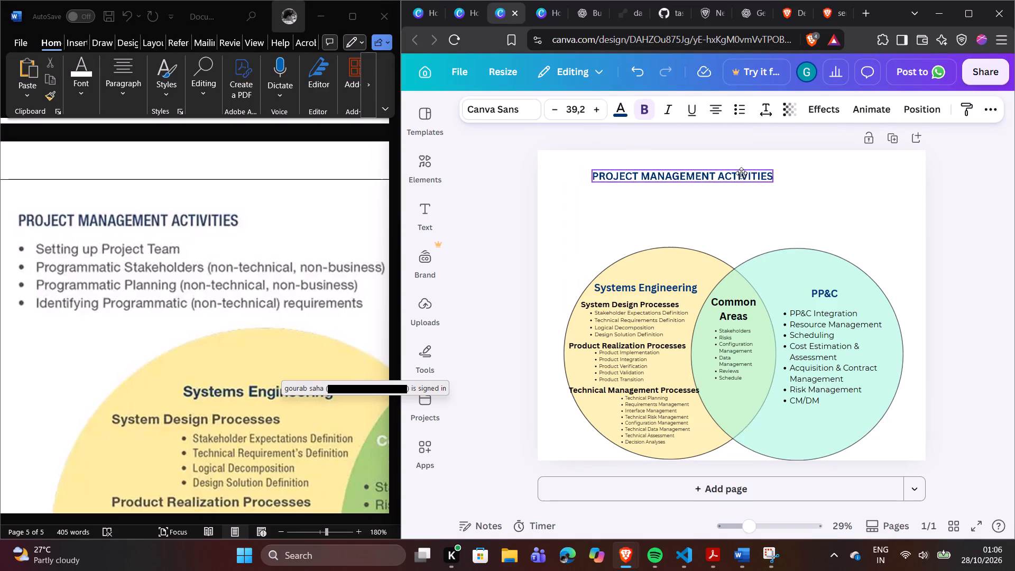
pyautogui.moveTo(741, 173); pyautogui.dragTo(719, 171)
pyautogui.click(780, 185)
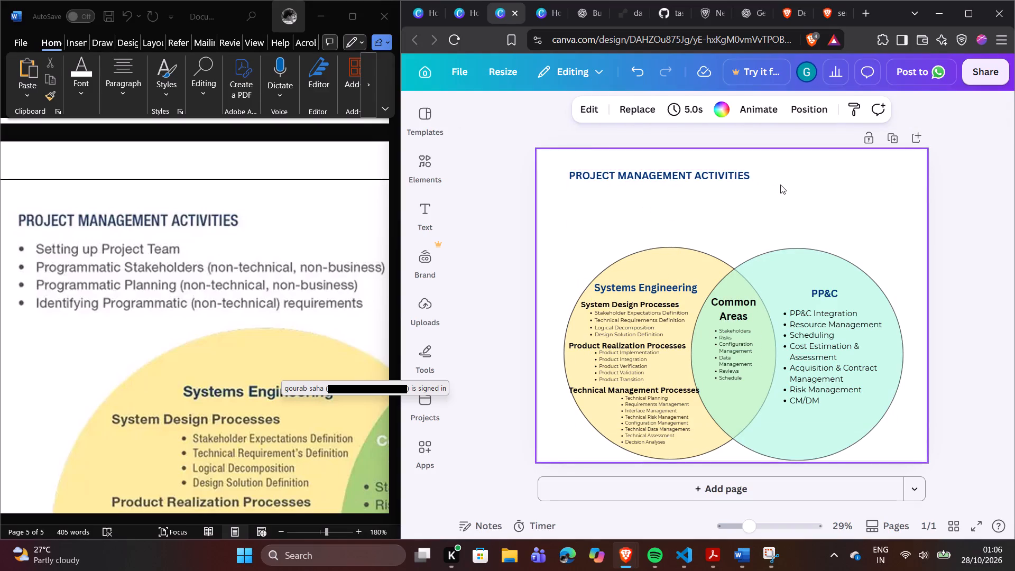
pyautogui.click(704, 175)
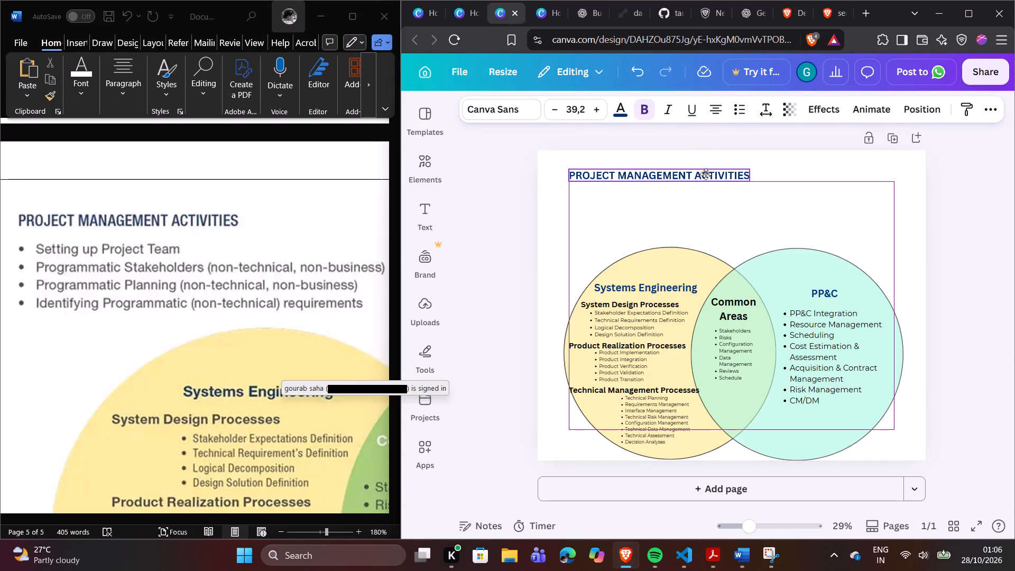
pyautogui.click(758, 207)
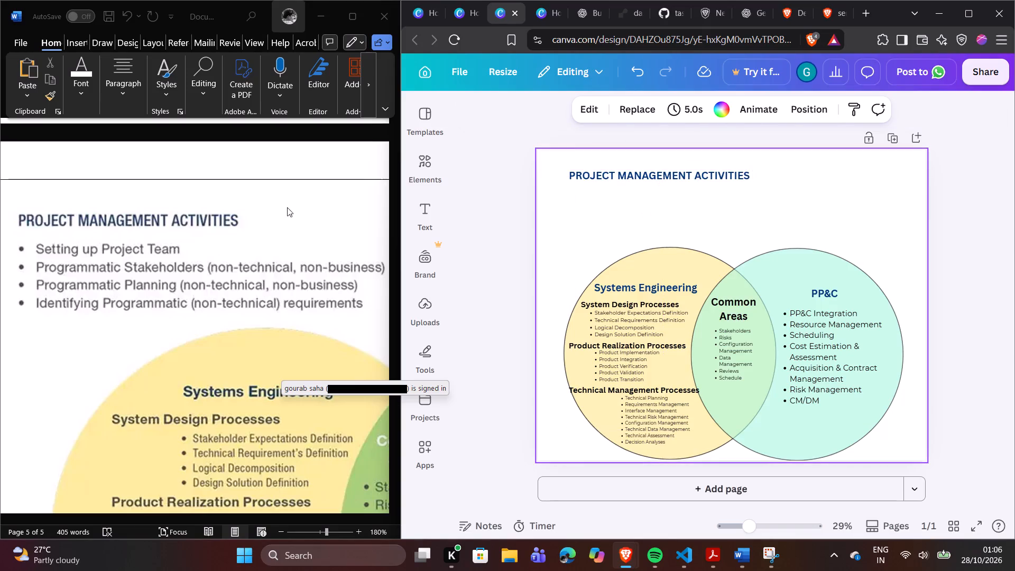
# Duplicate the System Design Processes bullet list and place the copy directly beneath the "PROJECT MANAGEMENT ACTIVITIES" heading.
pyautogui.click(654, 317)
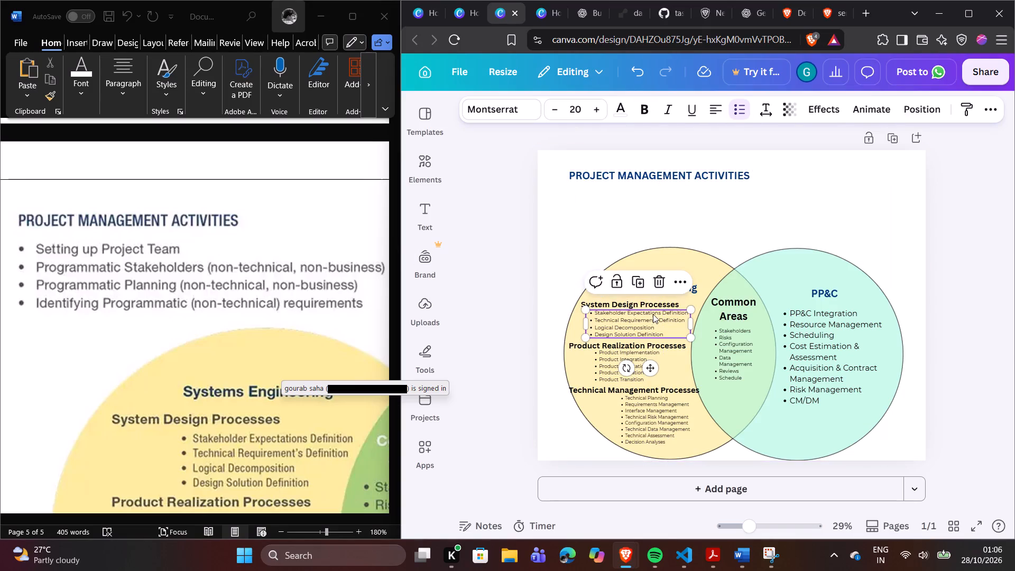
pyautogui.click(633, 281)
pyautogui.moveTo(628, 326); pyautogui.dragTo(605, 184)
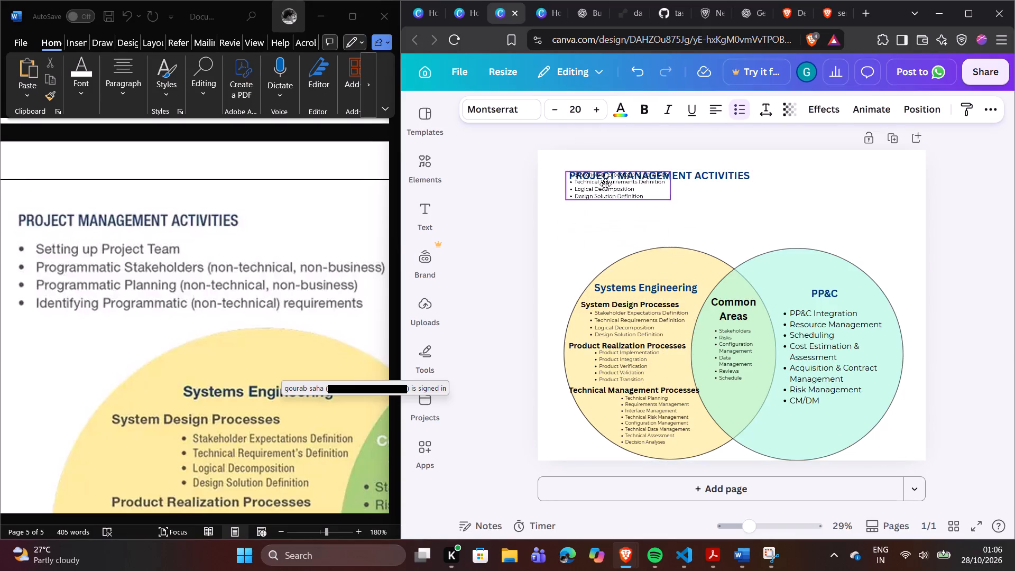
pyautogui.moveTo(605, 184); pyautogui.dragTo(608, 200)
# Replace all text in the copied list with a first bullet reading "Setting up Project Team".
pyautogui.doubleClick(608, 200)
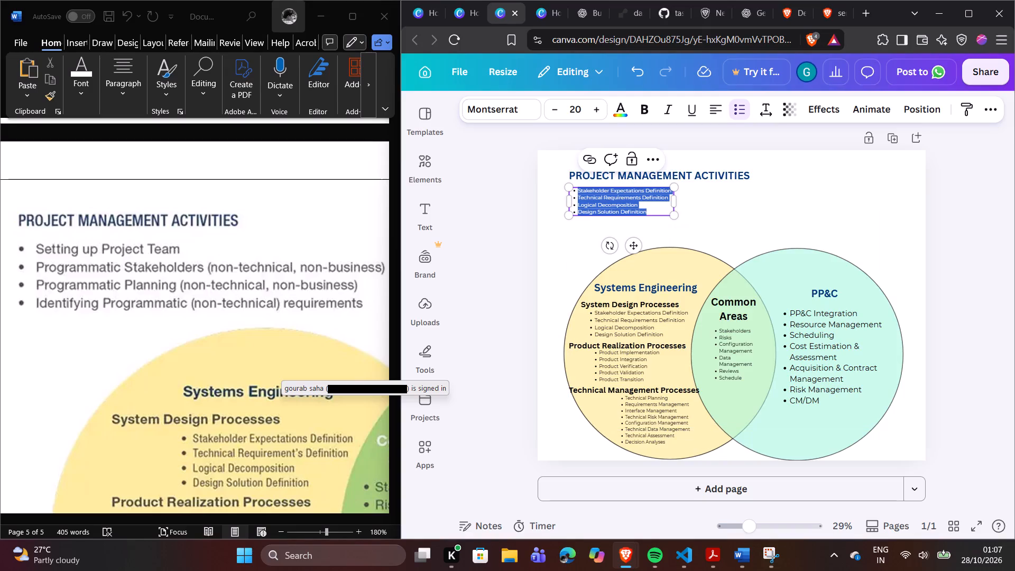
pyautogui.write('Se')
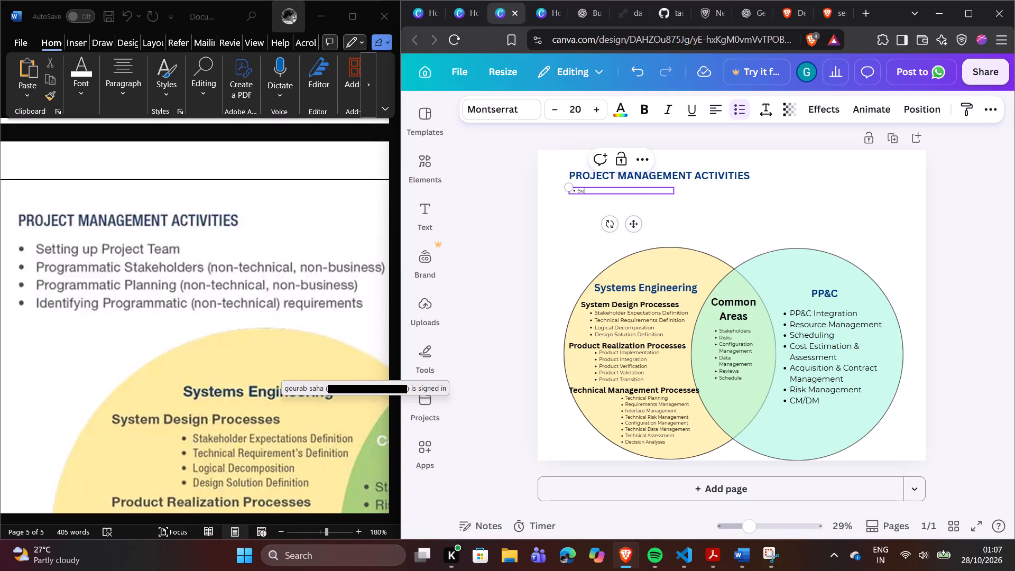
pyautogui.write('tting')
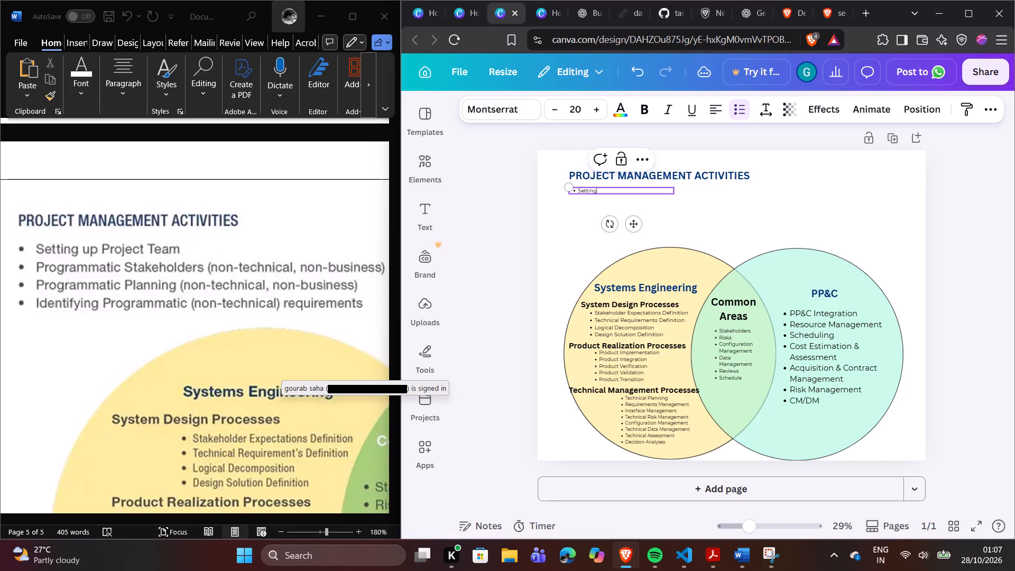
pyautogui.press('space')
pyautogui.write('up')
pyautogui.press('space')
pyautogui.write('Project')
pyautogui.press('space')
pyautogui.hotkey('shift', 't')
pyautogui.press('e')
pyautogui.write('am')
# Add a second bullet under "Setting up Project Team" reading "Programmatic Stakeholders(non-technical, non-business)".
pyautogui.press('Return')
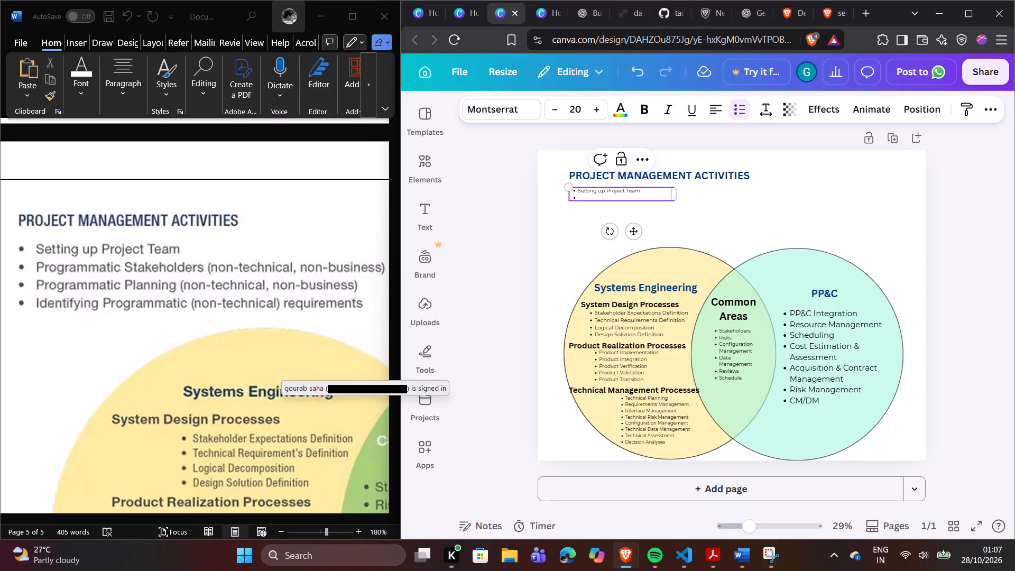
pyautogui.write('Pro')
pyautogui.write('gra')
pyautogui.write('mmati')
pyautogui.write('c')
pyautogui.press('space')
pyautogui.hotkey('shift', 's')
pyautogui.write('tak')
pyautogui.press('e')
pyautogui.write('hol')
pyautogui.write('ders')
pyautogui.write('()')
pyautogui.press('Left')
pyautogui.write('non-')
pyautogui.write('tech')
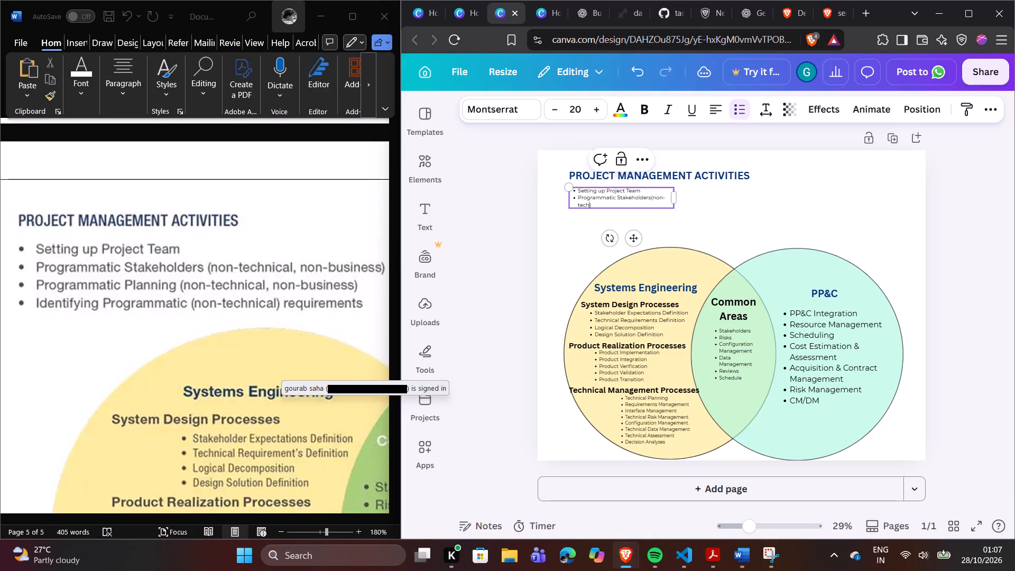
pyautogui.write('nical')
pyautogui.write(', non')
pyautogui.write('-bu')
pyautogui.write('sin')
pyautogui.write('ess')
# Widen the bullet list's text box to slightly past the end of the "PROJECT MANAGEMENT ACTIVITIES" heading, so the second bullet fits on one line.
pyautogui.moveTo(675, 198); pyautogui.dragTo(756, 198)
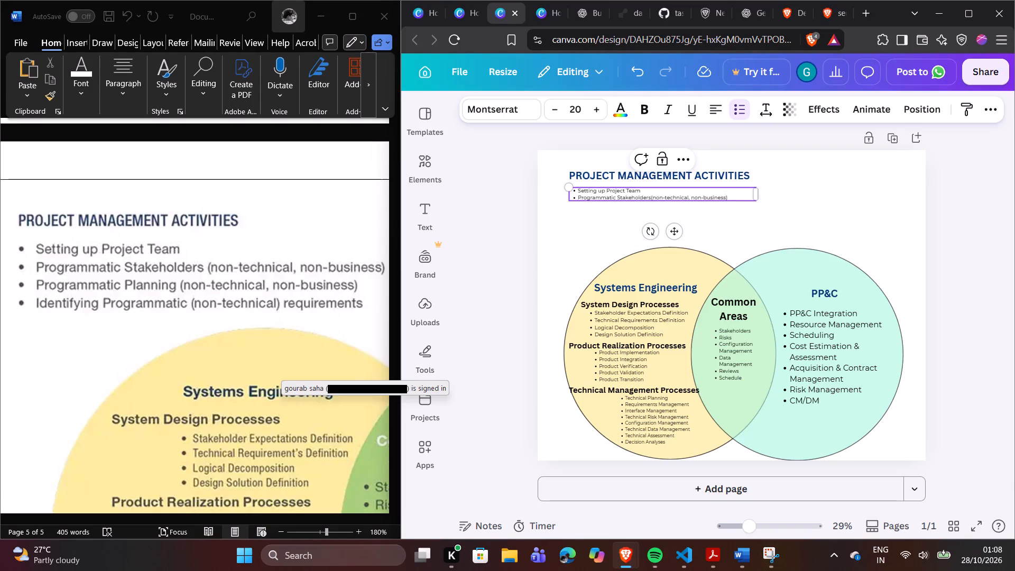
# Add a third bullet to the Project Management Activities list reading "Programmatic Planning(non-technical, non-business)".
pyautogui.click(735, 194)
pyautogui.press('Return')
pyautogui.press('p')
pyautogui.press('r')
pyautogui.press('BackSpace')
pyautogui.press('BackSpace')
pyautogui.hotkey('shift', 'p')
pyautogui.write('ro')
pyautogui.write('gr')
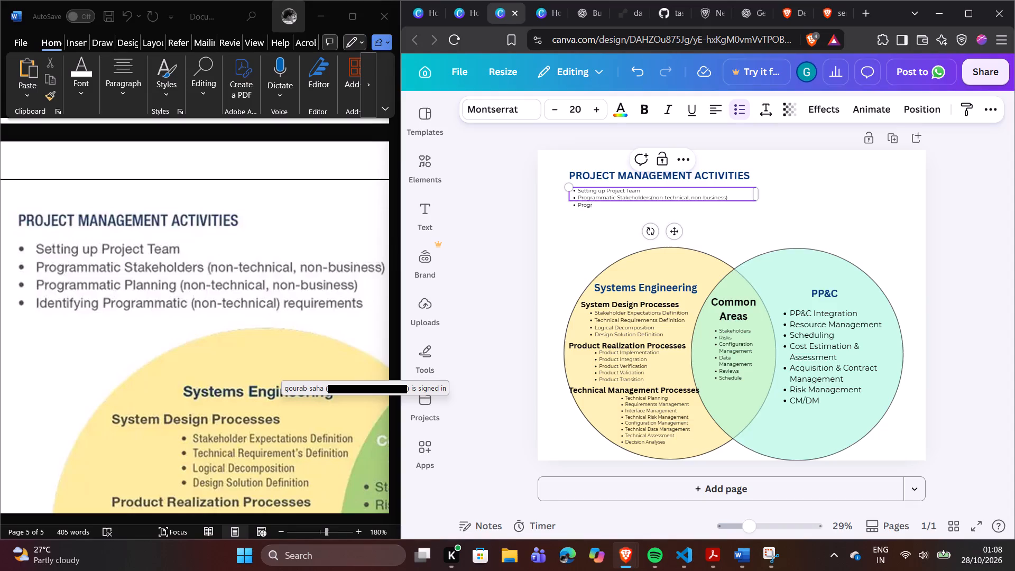
pyautogui.press('a')
pyautogui.write('mma')
pyautogui.write('tic')
pyautogui.press('space')
pyautogui.write('Pla')
pyautogui.write('nning')
pyautogui.write('()')
pyautogui.press('Left')
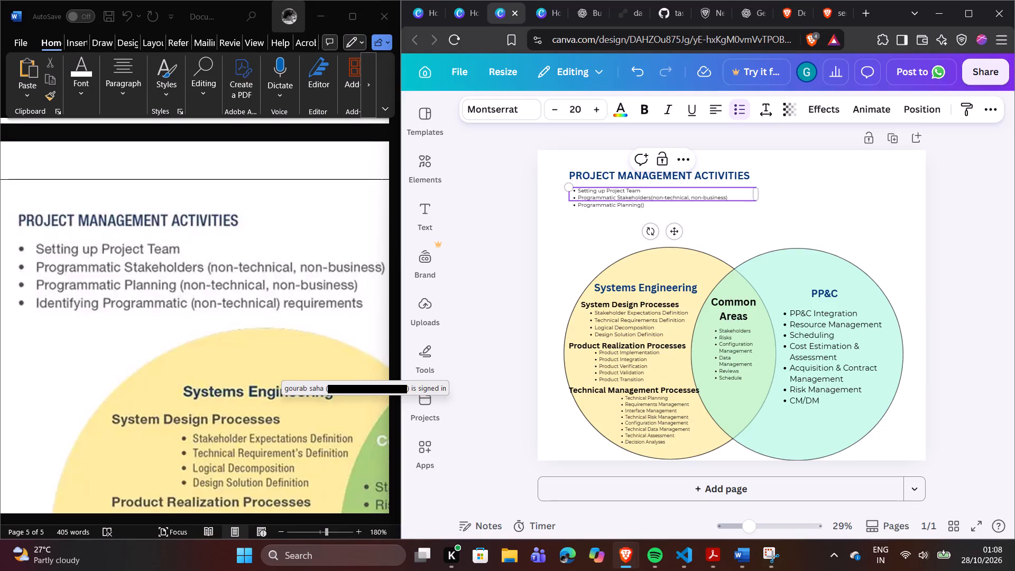
pyautogui.write('non')
pyautogui.write('-tech')
pyautogui.write('nical')
pyautogui.write(', no')
pyautogui.press('n')
pyautogui.write('-bus')
pyautogui.write('ine')
pyautogui.write('ss')
pyautogui.press('Right')
# Add a fourth bullet to the Project Management Activities list reading "Identifying Programmatic(non-technical) requiements".
pyautogui.press('Return')
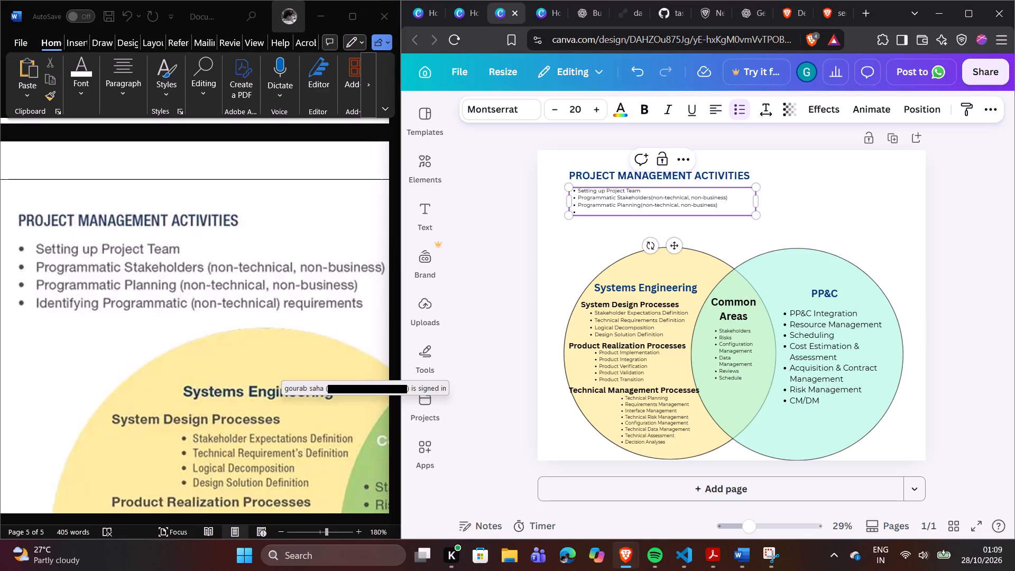
pyautogui.hotkey('shift', 'i')
pyautogui.write('den')
pyautogui.write('tif')
pyautogui.write('ying')
pyautogui.press('space')
pyautogui.hotkey('shift', 'p')
pyautogui.write('ro')
pyautogui.write('gr')
pyautogui.press('a')
pyautogui.write('mma')
pyautogui.write('tic')
pyautogui.write('()')
pyautogui.press('Left')
pyautogui.write('non-')
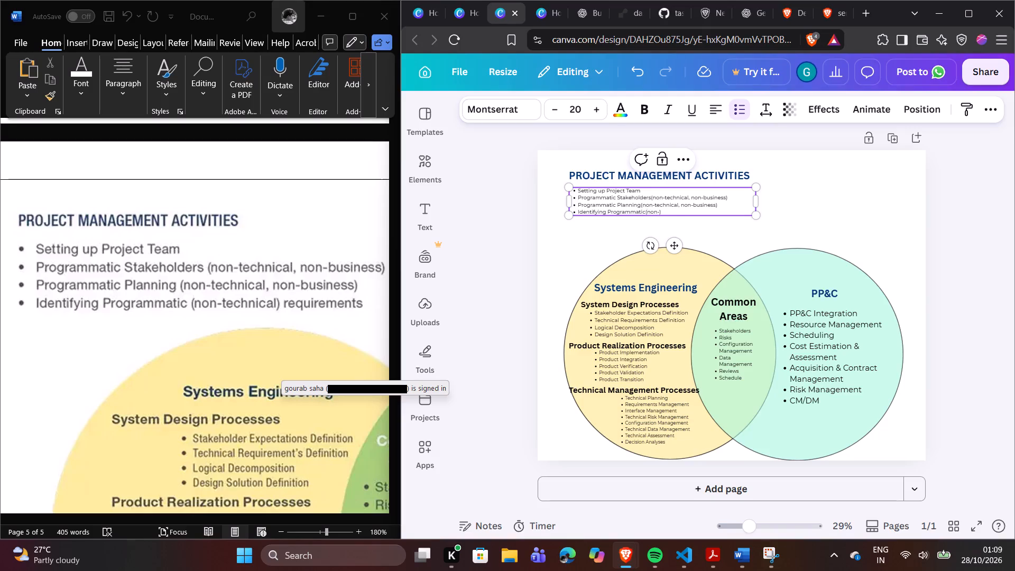
pyautogui.write('techni')
pyautogui.write('cal')
pyautogui.press('Right')
pyautogui.press('space')
pyautogui.write('re')
pyautogui.write('qui')
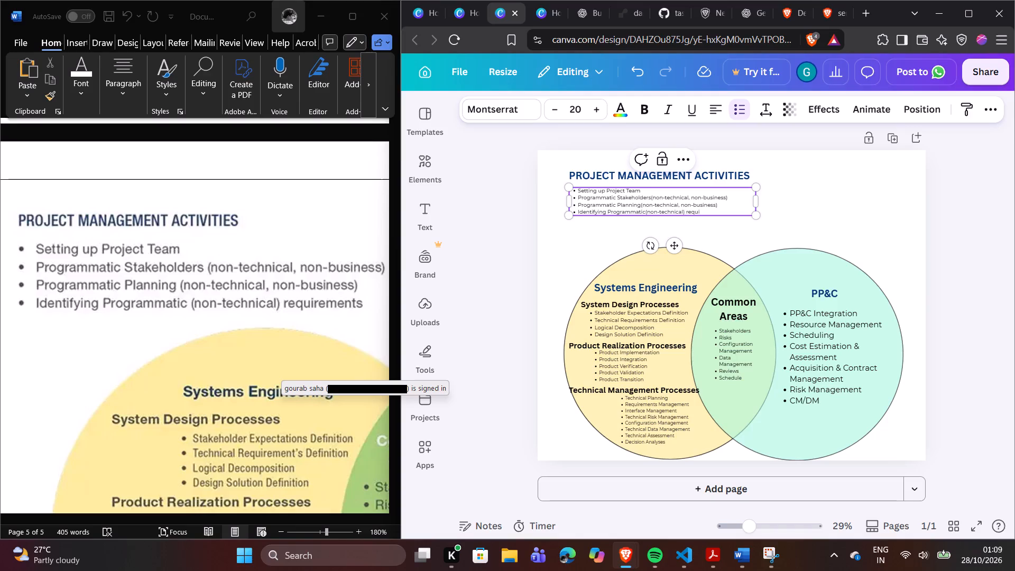
pyautogui.press('e')
pyautogui.write('me')
pyautogui.press('n')
pyautogui.write('ts')
# Set the font size of all four bullets in the Project Management Activities list to 25.
pyautogui.moveTo(728, 210); pyautogui.dragTo(578, 190)
pyautogui.tripleClick(601, 110)
pyautogui.doubleClick(601, 110)
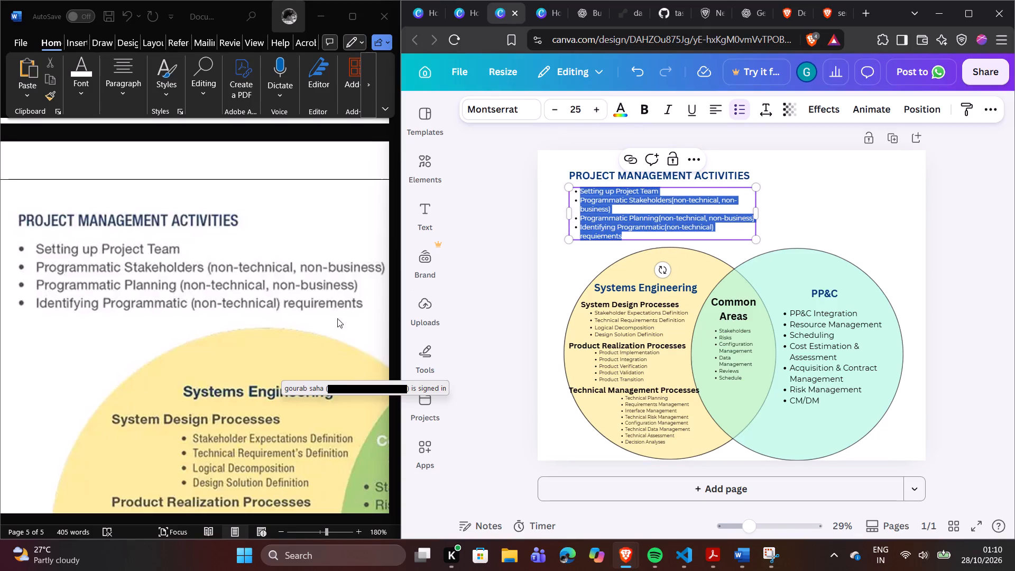
# Shift the bullet list slightly left and widen its text box to about 1,006 px, so the fourth bullet fits on one line.
pyautogui.click(197, 490)
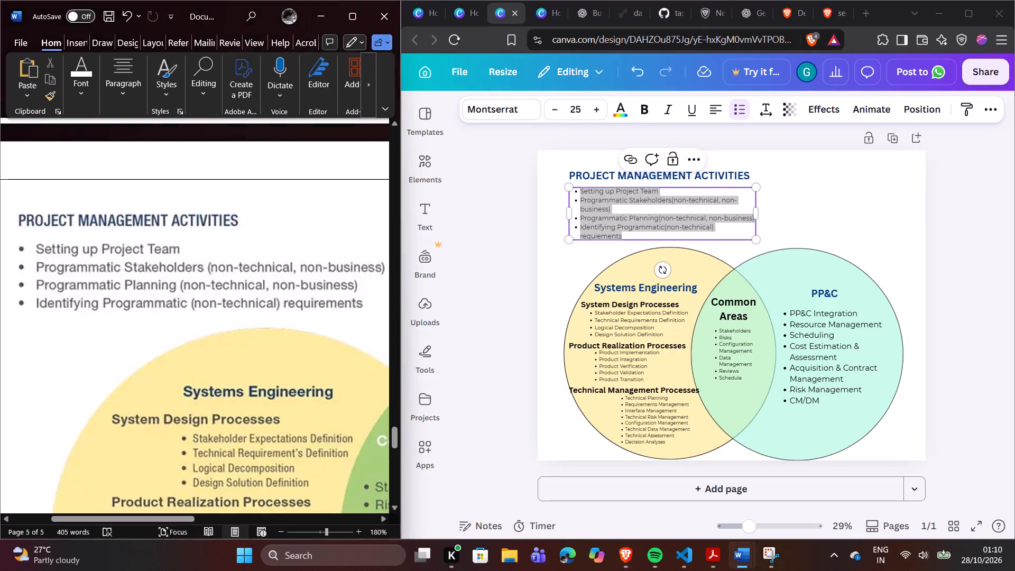
pyautogui.moveTo(186, 514); pyautogui.dragTo(305, 520)
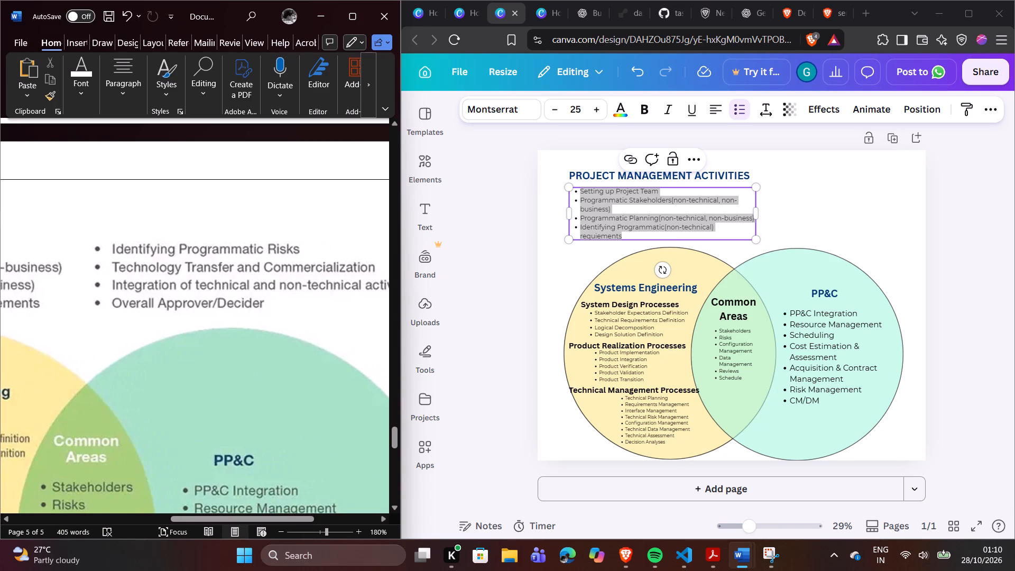
pyautogui.moveTo(287, 522); pyautogui.dragTo(197, 512)
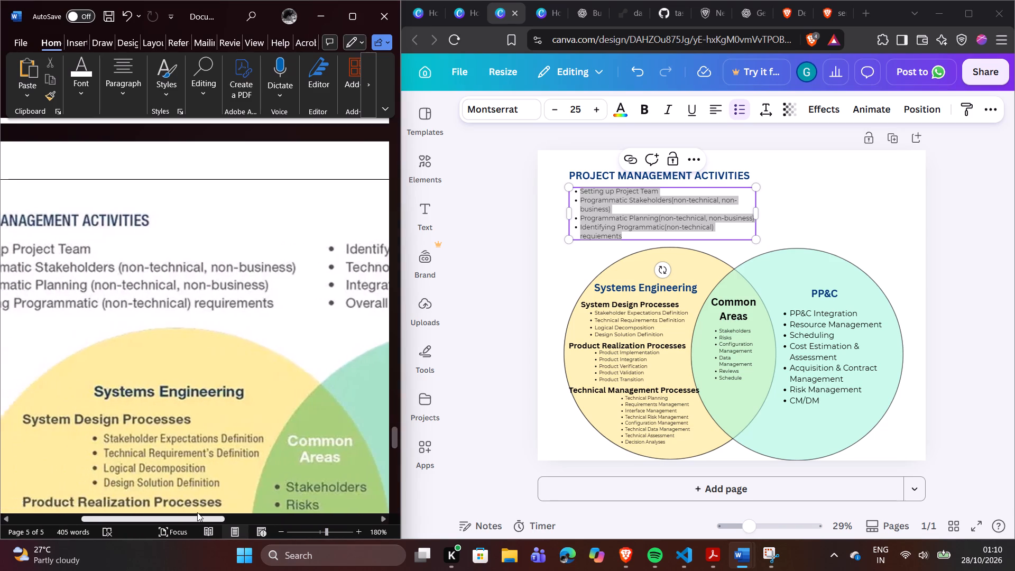
pyautogui.moveTo(197, 512); pyautogui.dragTo(143, 510)
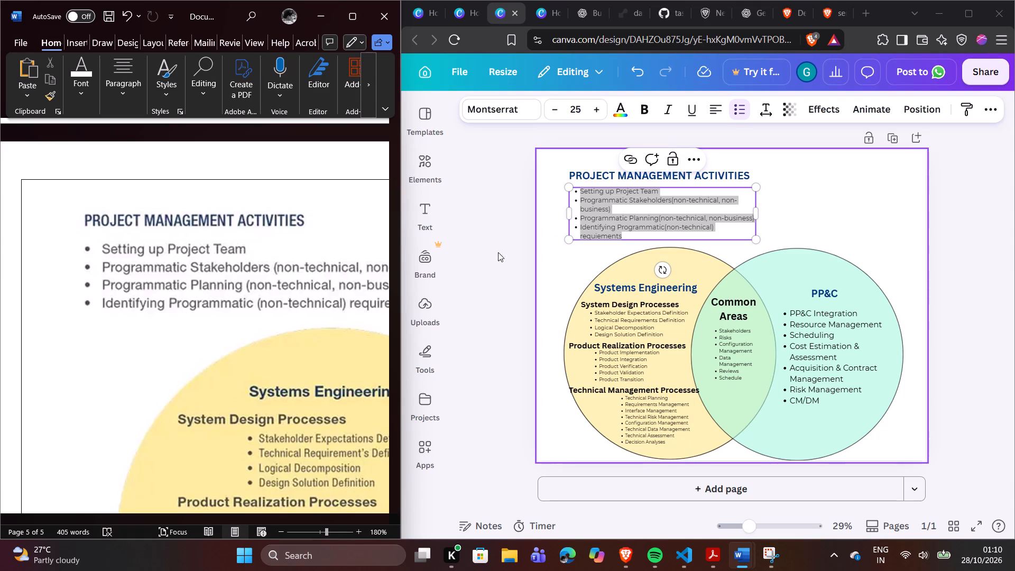
pyautogui.click(786, 186)
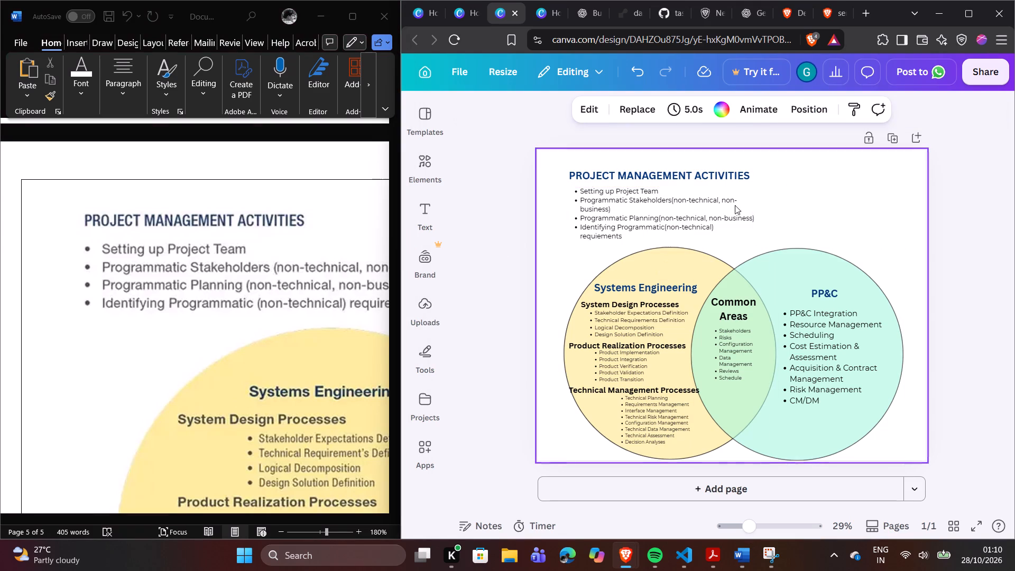
pyautogui.moveTo(698, 216); pyautogui.dragTo(691, 215)
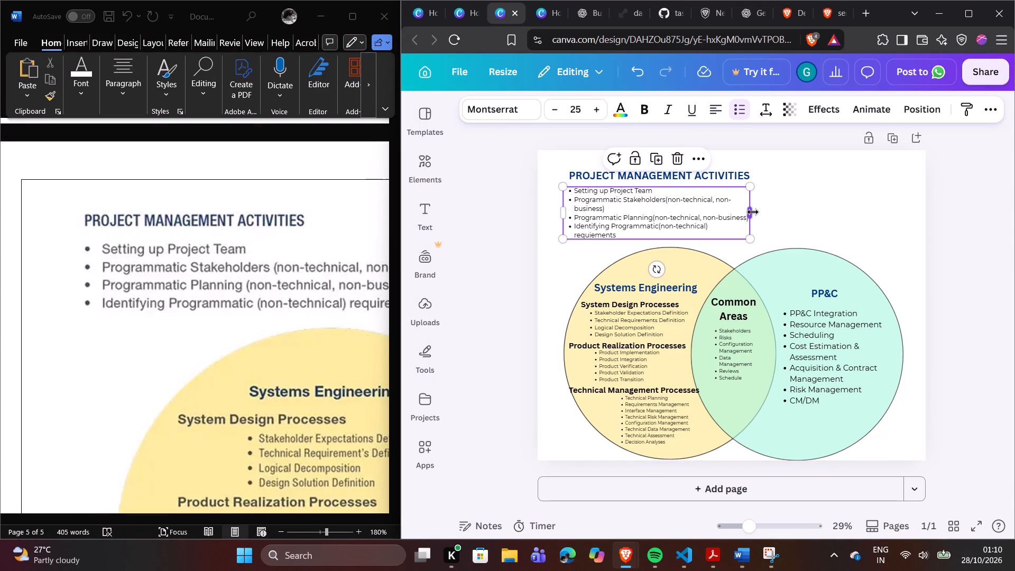
pyautogui.moveTo(753, 212); pyautogui.dragTo(763, 214)
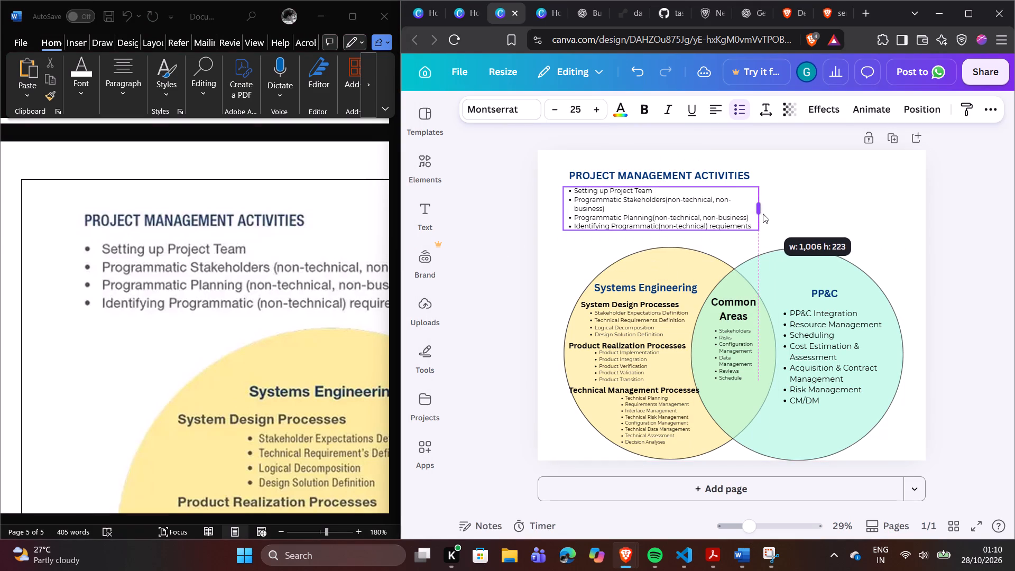
pyautogui.moveTo(763, 214); pyautogui.dragTo(763, 214)
pyautogui.click(785, 205)
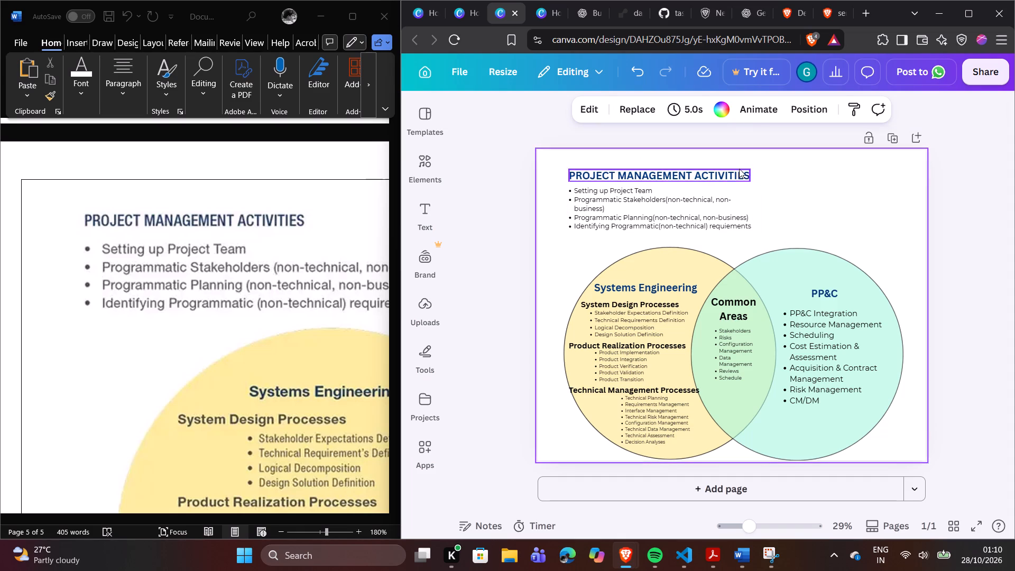
# Duplicate the Project Management Activities list and place the copy beside the original, above the PP&C circle, as the second column.
pyautogui.click(260, 488)
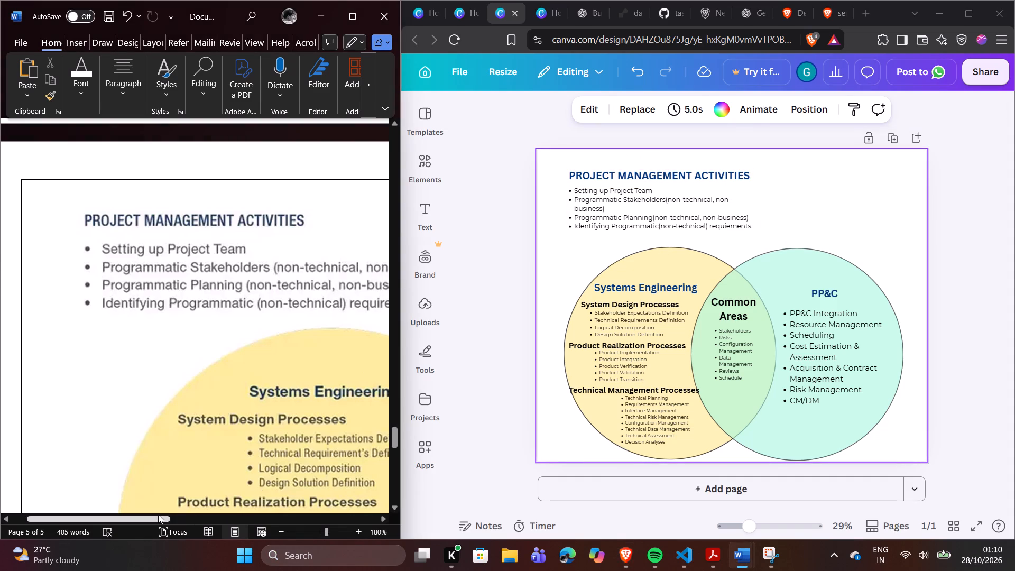
pyautogui.moveTo(158, 514); pyautogui.dragTo(321, 523)
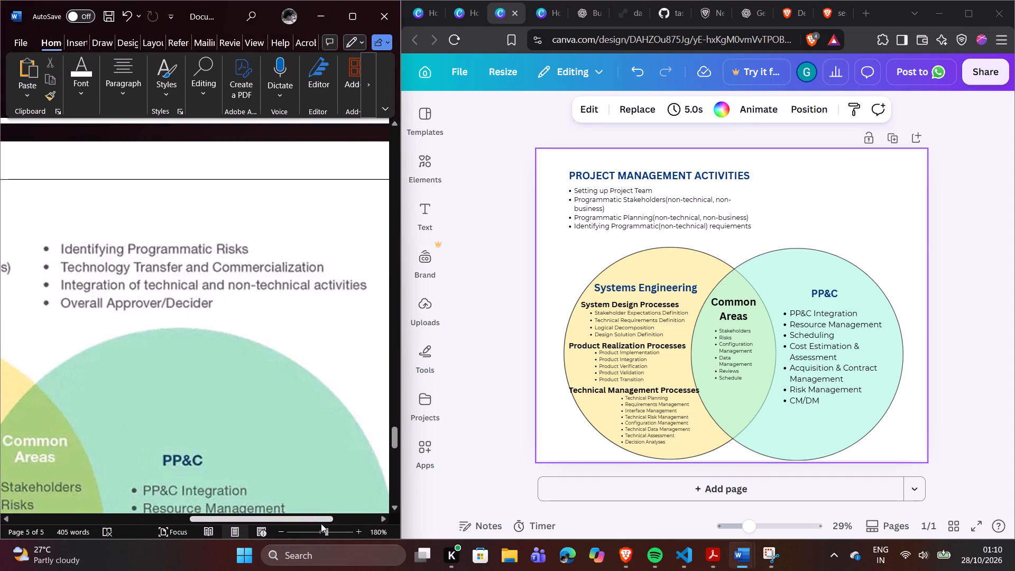
pyautogui.click(657, 223)
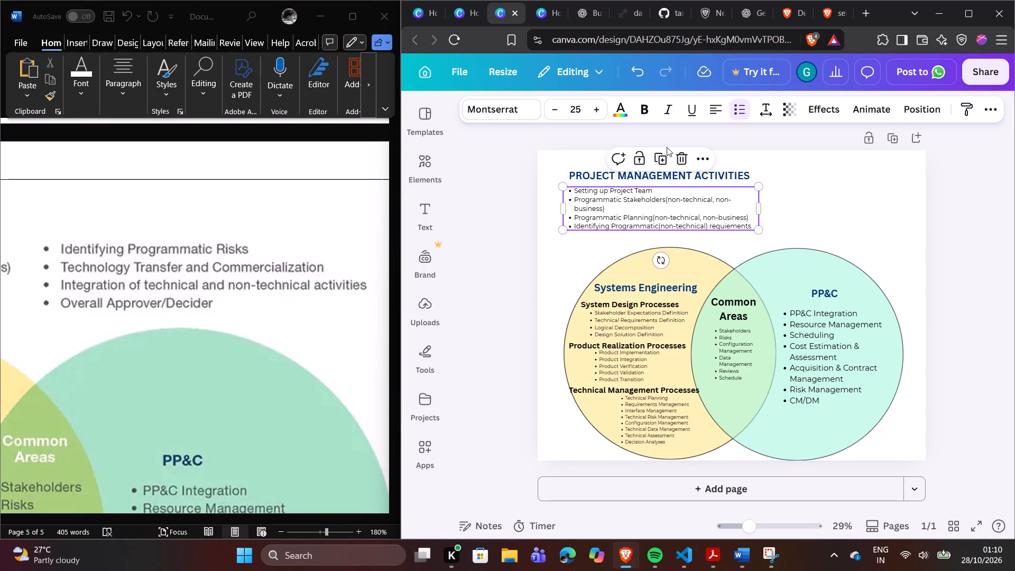
pyautogui.click(662, 154)
pyautogui.moveTo(671, 219); pyautogui.dragTo(841, 217)
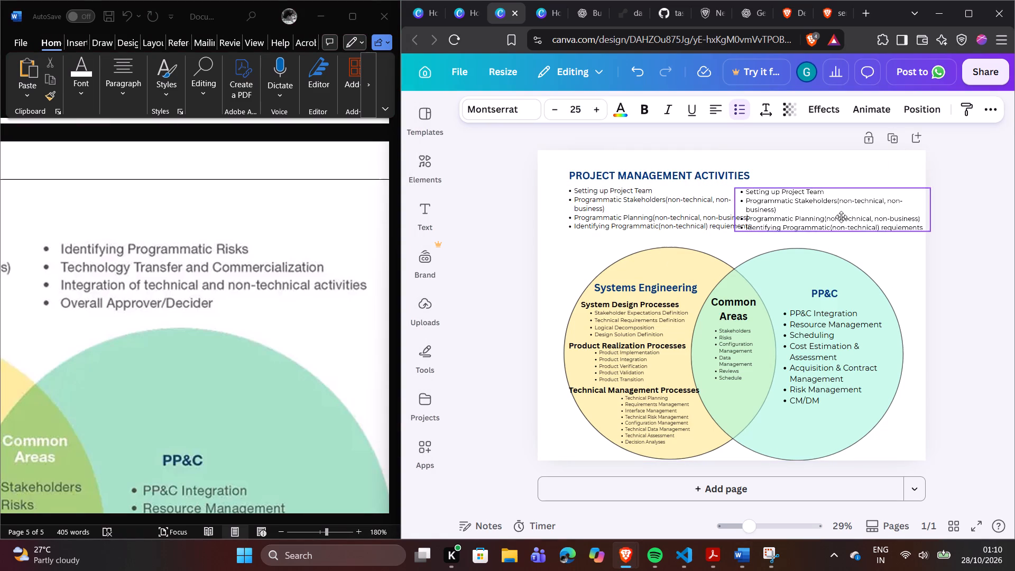
pyautogui.moveTo(841, 217); pyautogui.dragTo(853, 217)
# Narrow the original bullet list's text box so it ends just before the copied list.
pyautogui.click(692, 198)
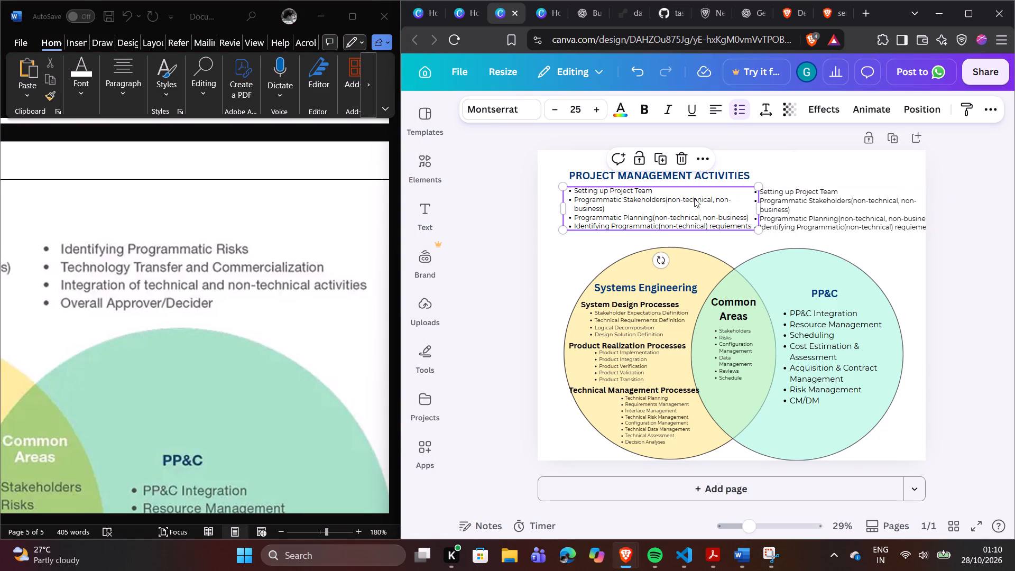
pyautogui.moveTo(761, 206); pyautogui.dragTo(748, 207)
pyautogui.click(765, 241)
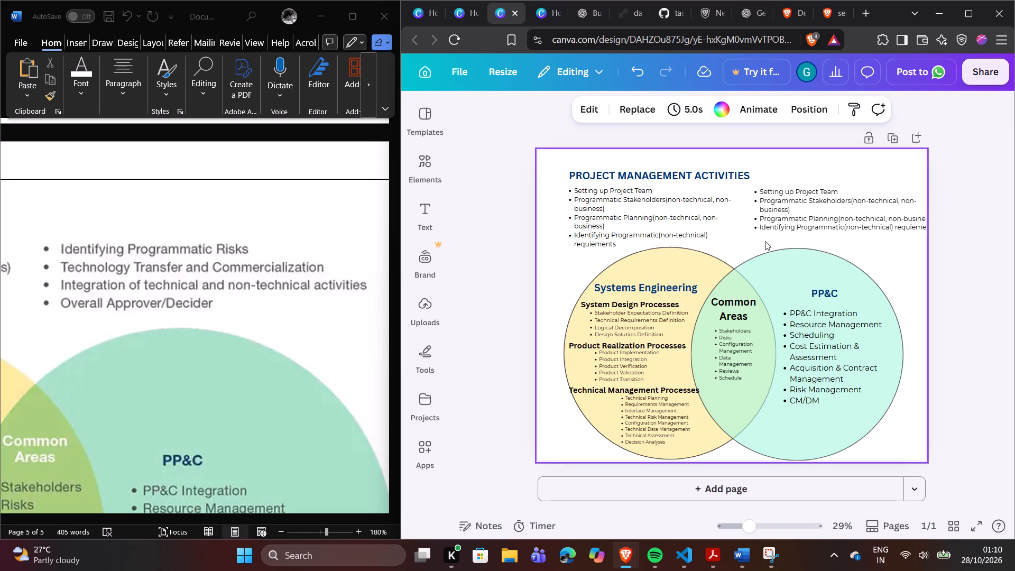
# Move the "PROJECT MANAGEMENT ACTIVITIES" heading and the original bullet list up slightly, keeping the list above the yellow circle.
pyautogui.click(628, 177)
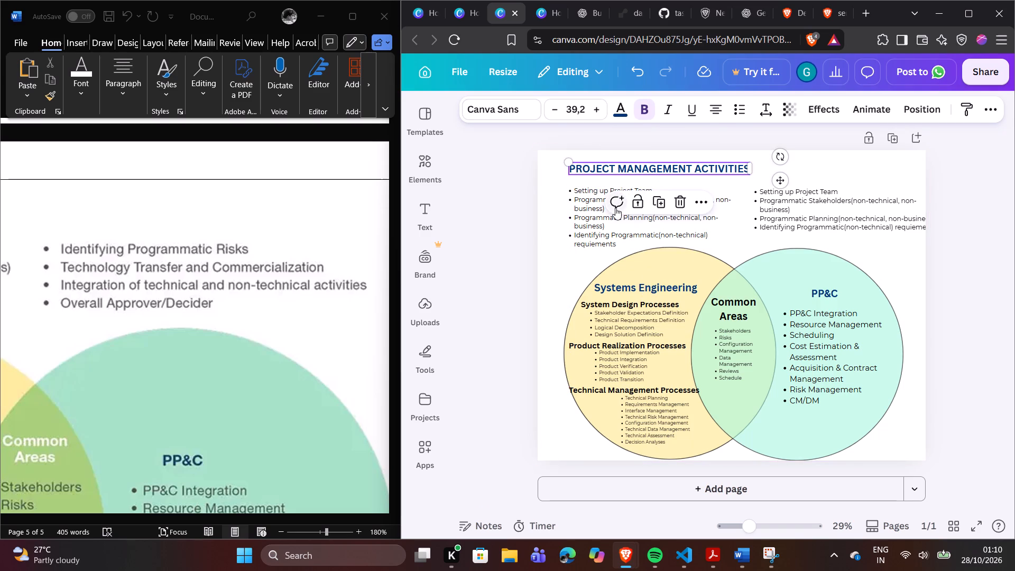
pyautogui.moveTo(649, 222); pyautogui.dragTo(648, 215)
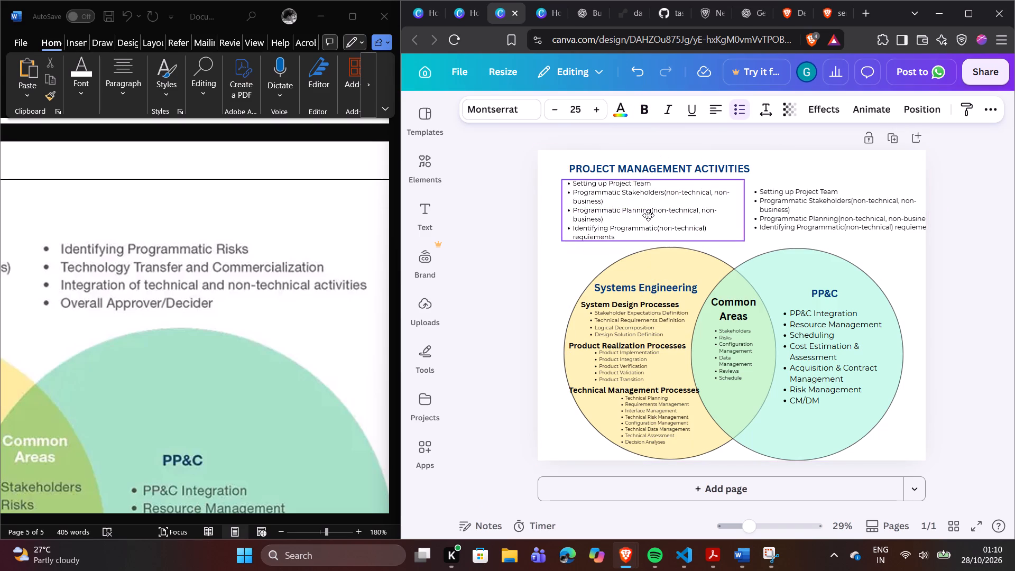
pyautogui.moveTo(648, 215); pyautogui.dragTo(650, 217)
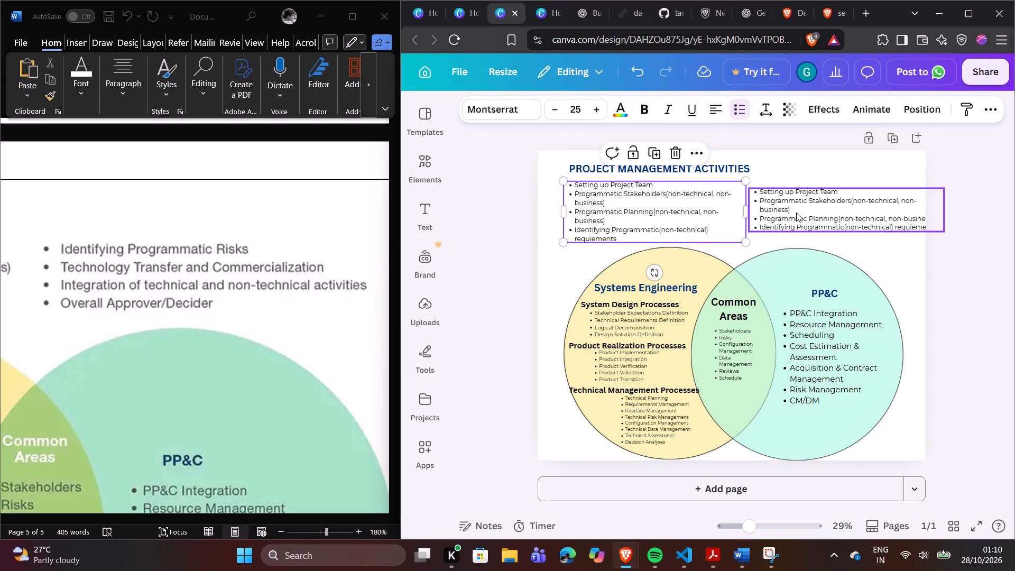
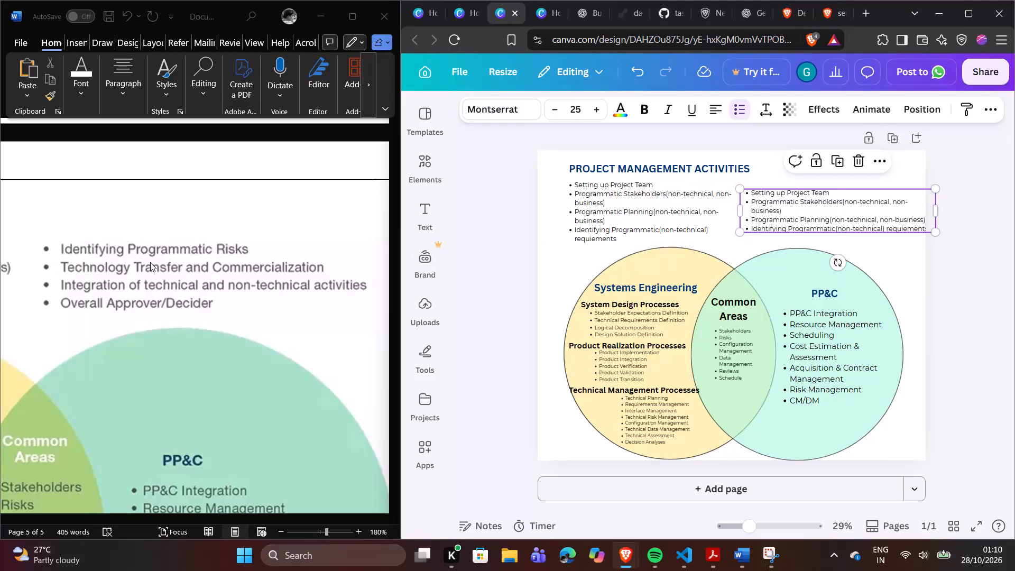
# Nudge the "PROJECT MANAGEMENT ACTIVITIES" heading slightly left.
pyautogui.click(606, 173)
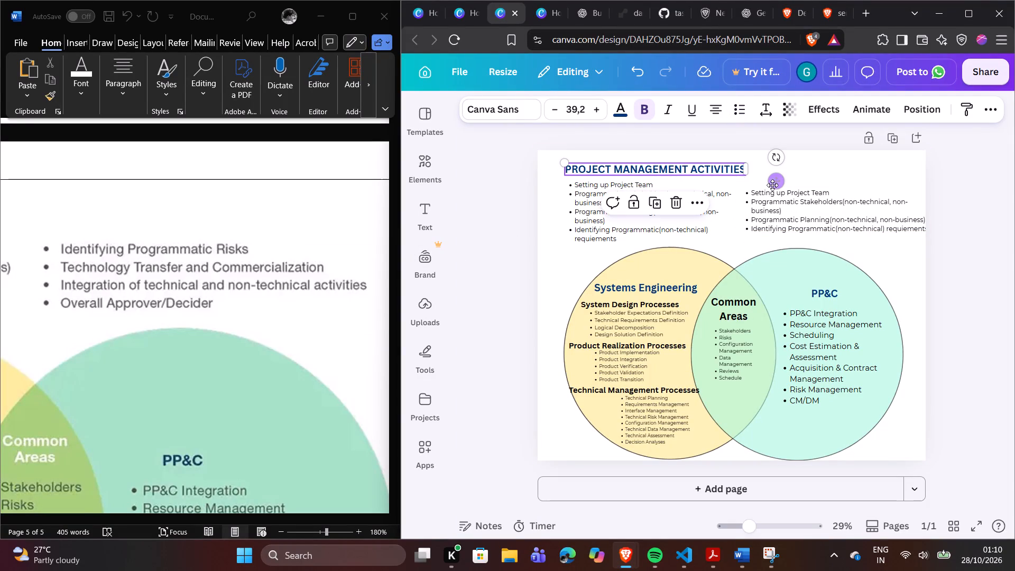
pyautogui.click(772, 183)
# Move the copied bullet list up and slightly left so its first line aligns with the original list's first line.
pyautogui.click(804, 177)
pyautogui.moveTo(804, 205); pyautogui.dragTo(804, 199)
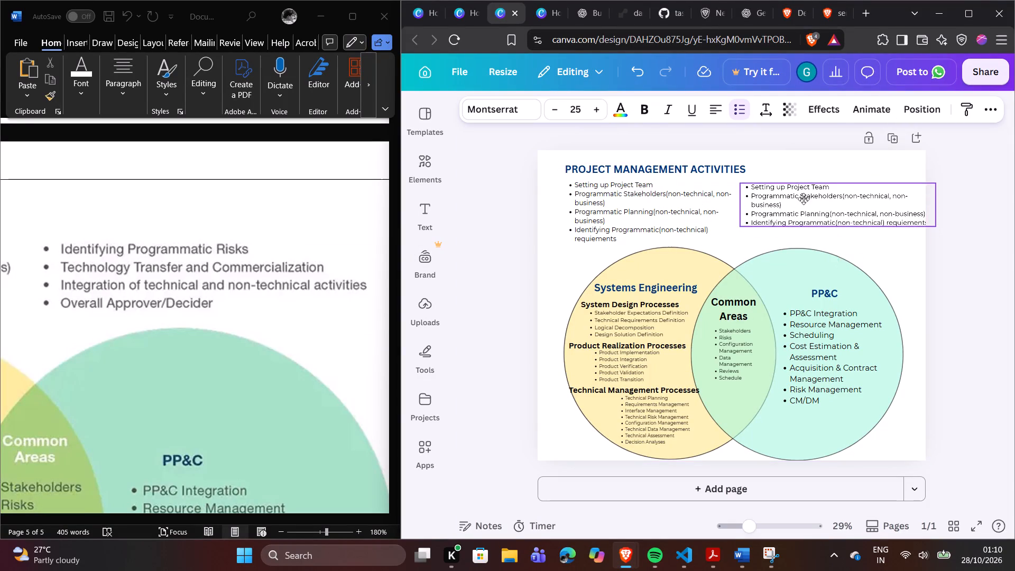
pyautogui.moveTo(804, 199); pyautogui.dragTo(800, 194)
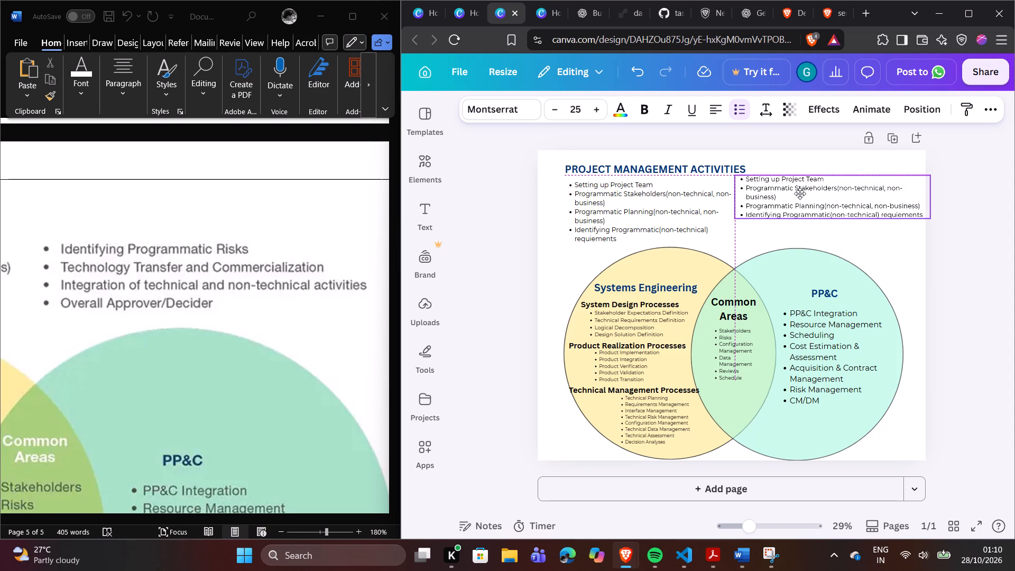
pyautogui.moveTo(800, 194); pyautogui.dragTo(798, 196)
# Narrow the copied list's text box to about 955 px so it ends inside the page's right edge.
pyautogui.moveTo(936, 199); pyautogui.dragTo(925, 199)
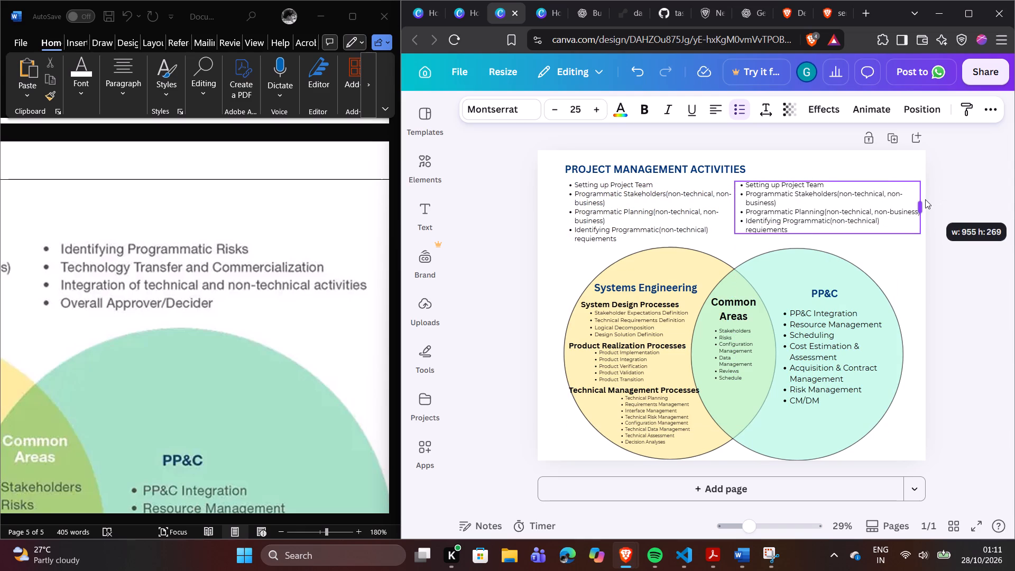
pyautogui.moveTo(925, 199); pyautogui.dragTo(925, 198)
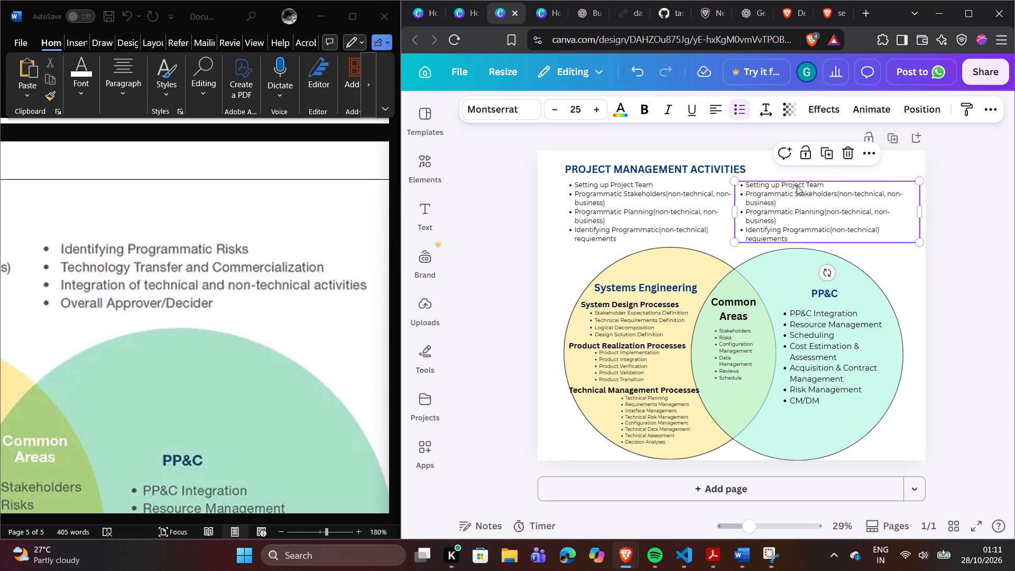
# Replace all text in the copied list with a single bullet reading "Identifying Programmatic Risks".
pyautogui.doubleClick(797, 186)
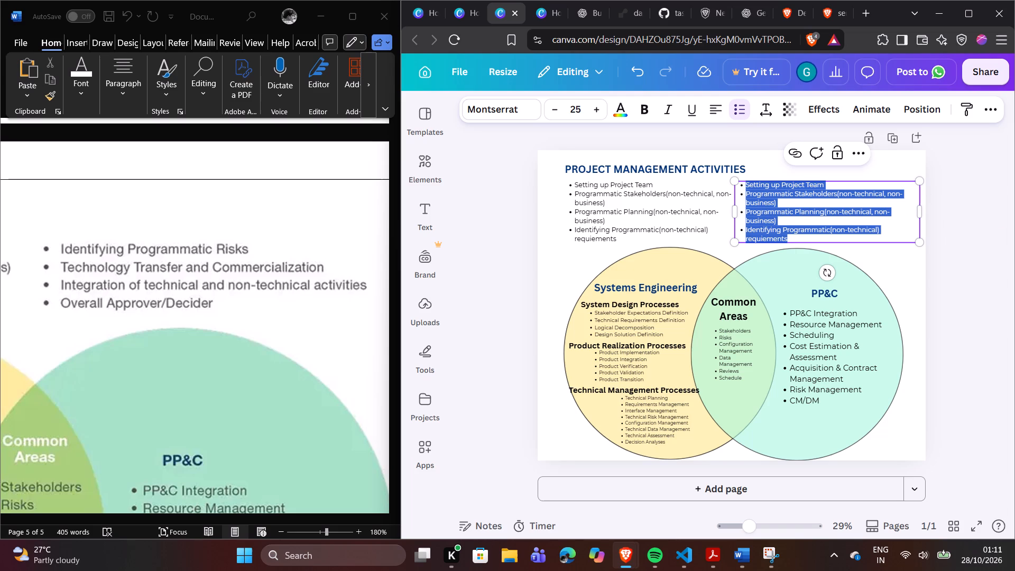
pyautogui.hotkey('shift', 'i')
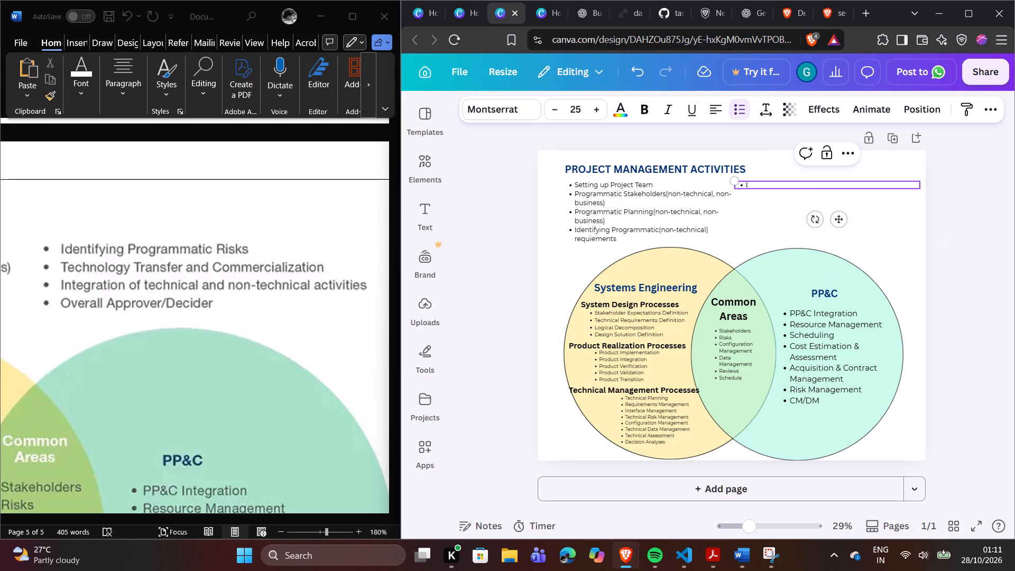
pyautogui.write('den')
pyautogui.press('t')
pyautogui.write('if')
pyautogui.write('ying')
pyautogui.press('space')
pyautogui.write('Pro')
pyautogui.write('gra')
pyautogui.write('mm')
pyautogui.press('a')
pyautogui.write('ti')
pyautogui.press('c')
pyautogui.press('space')
pyautogui.hotkey('shift', 'r')
pyautogui.press('i')
pyautogui.write('sk')
pyautogui.press('s')
# Add a second bullet to the second-column list reading "Technology Transfer and Commercialization".
pyautogui.press('Return')
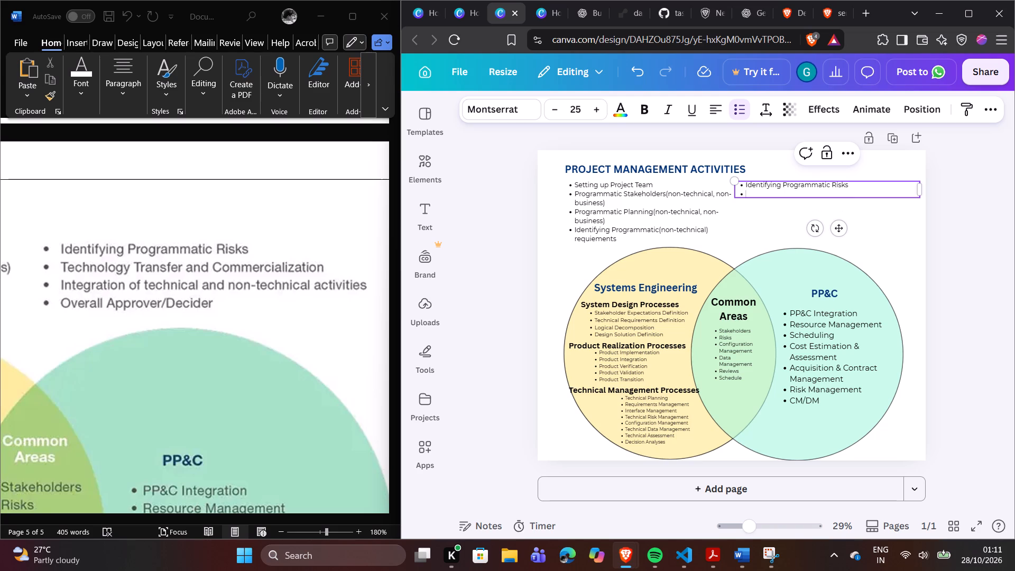
pyautogui.hotkey('shift', 't')
pyautogui.press('e')
pyautogui.write('ch')
pyautogui.write('nolo')
pyautogui.write('gy')
pyautogui.press('space')
pyautogui.hotkey('shift', 't')
pyautogui.press('r')
pyautogui.press('a')
pyautogui.press('n')
pyautogui.write('sfer')
pyautogui.press('space')
pyautogui.write('and')
pyautogui.press('space')
pyautogui.hotkey('shift', 'c')
pyautogui.press('o')
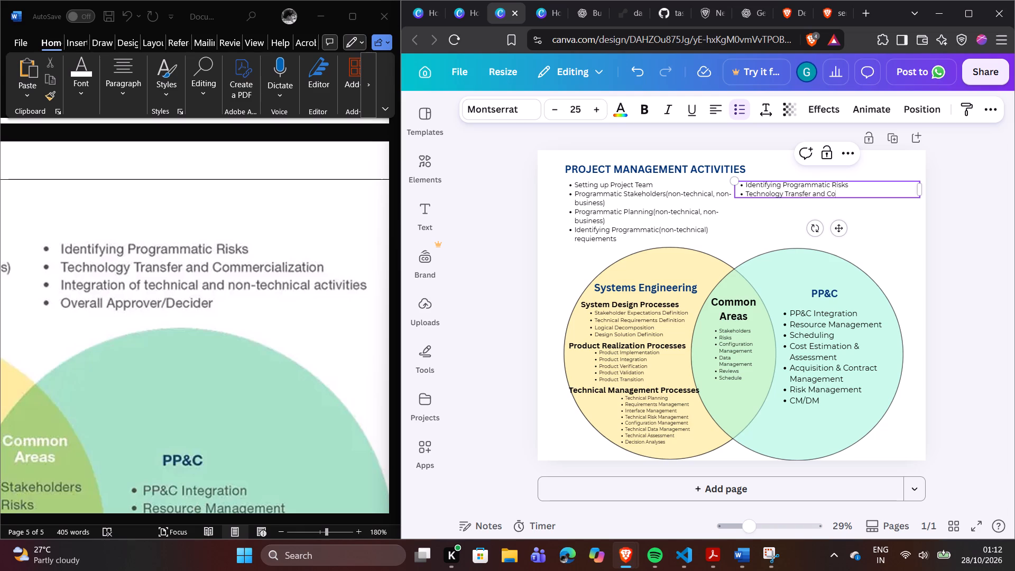
pyautogui.write('mm')
pyautogui.write('er')
pyautogui.write('ci')
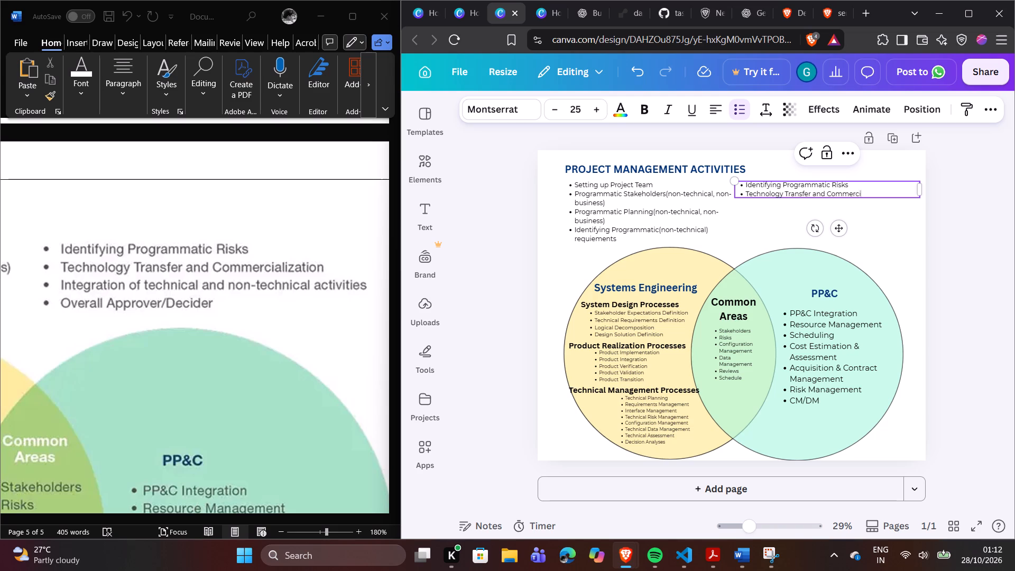
pyautogui.press('a')
pyautogui.write('lization')
# Add a third bullet to the second-column list reading "Integration of technical and non-technical activities".
pyautogui.press('Return')
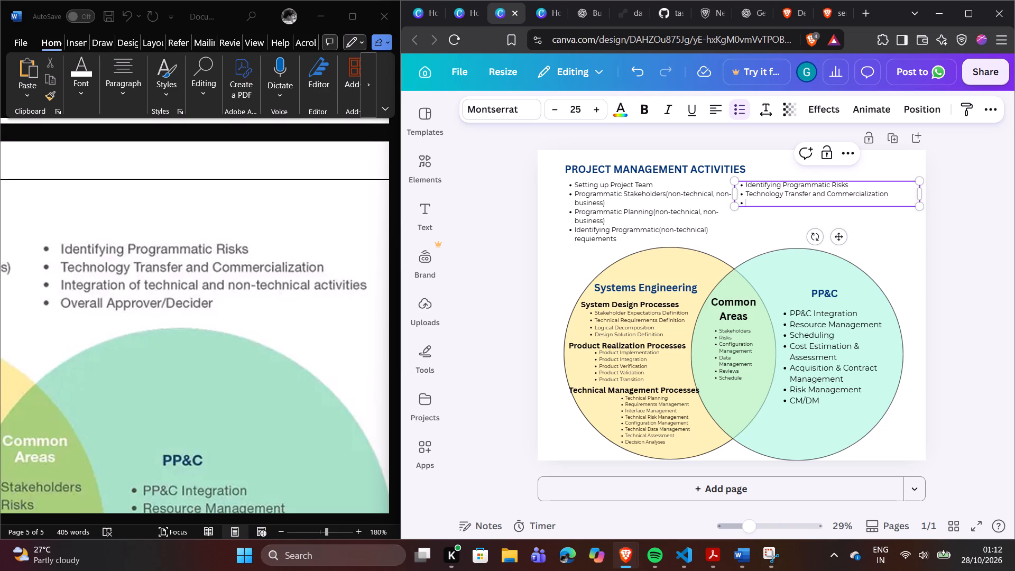
pyautogui.write('In')
pyautogui.write('te')
pyautogui.write('gration')
pyautogui.press('space')
pyautogui.write('of')
pyautogui.press('space')
pyautogui.write('tech')
pyautogui.write('nical')
pyautogui.press('space')
pyautogui.write('and')
pyautogui.press('space')
pyautogui.press('space')
pyautogui.write('non')
pyautogui.press('-')
pyautogui.write('tech')
pyautogui.write('nica')
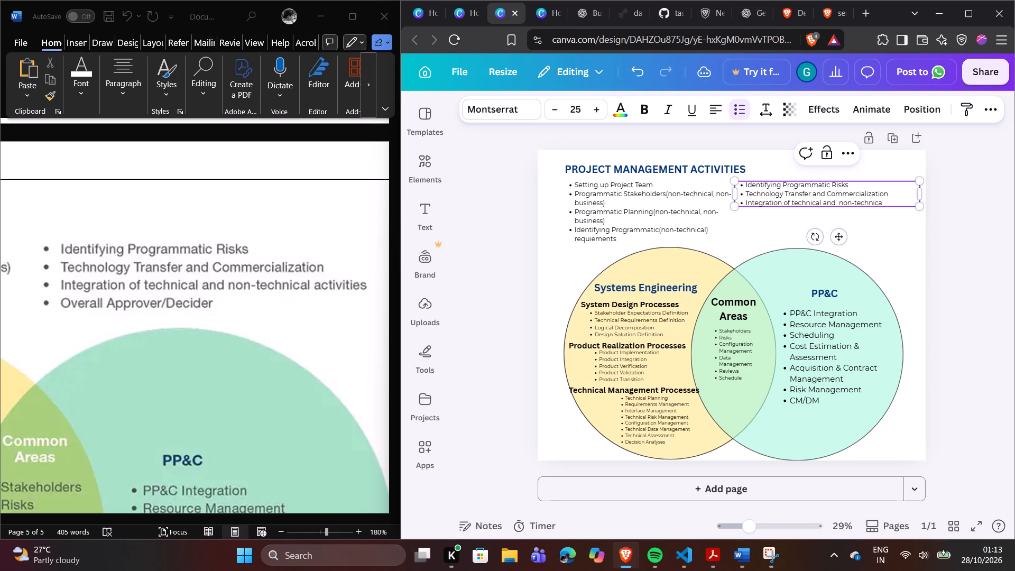
pyautogui.write('l act')
pyautogui.write('ivi')
pyautogui.write('ties')
# Add a fourth bullet to the second-column list reading "Overall Approver/Decider" and finish editing the text.
pyautogui.press('Return')
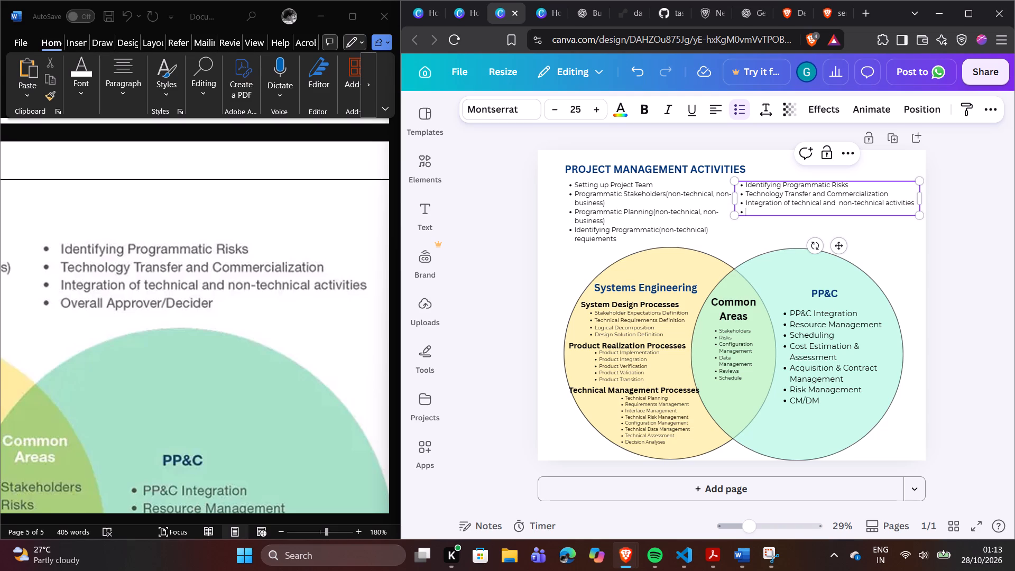
pyautogui.hotkey('shift', 'o')
pyautogui.press('v')
pyautogui.write('er')
pyautogui.write('all')
pyautogui.press('space')
pyautogui.hotkey('shift', 'a')
pyautogui.write('pp')
pyautogui.write('ro')
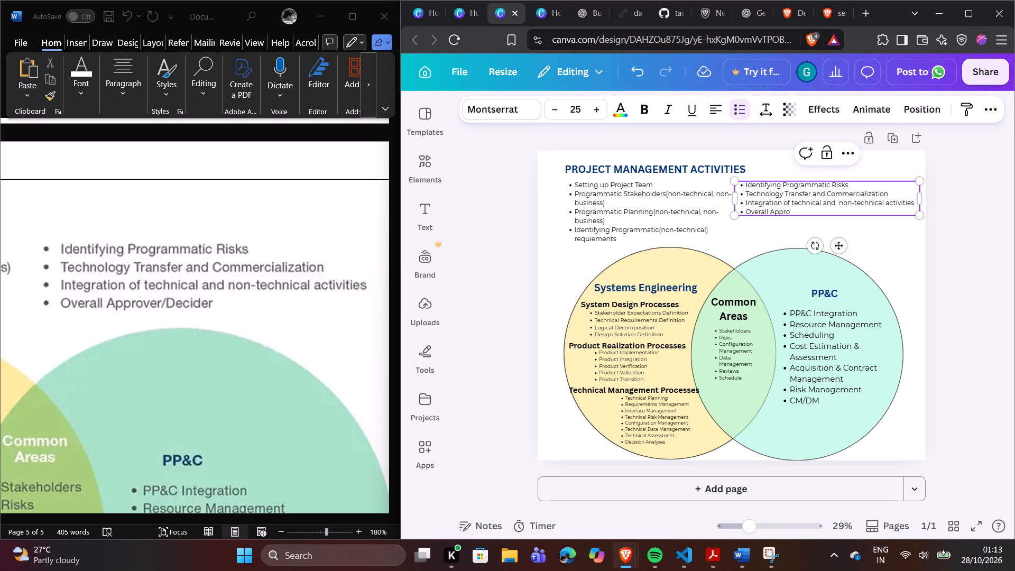
pyautogui.write('ver')
pyautogui.press('space')
pyautogui.press('BackSpace')
pyautogui.press('/')
pyautogui.hotkey('shift', 'd')
pyautogui.write('ec')
pyautogui.write('ider')
pyautogui.click(897, 232)
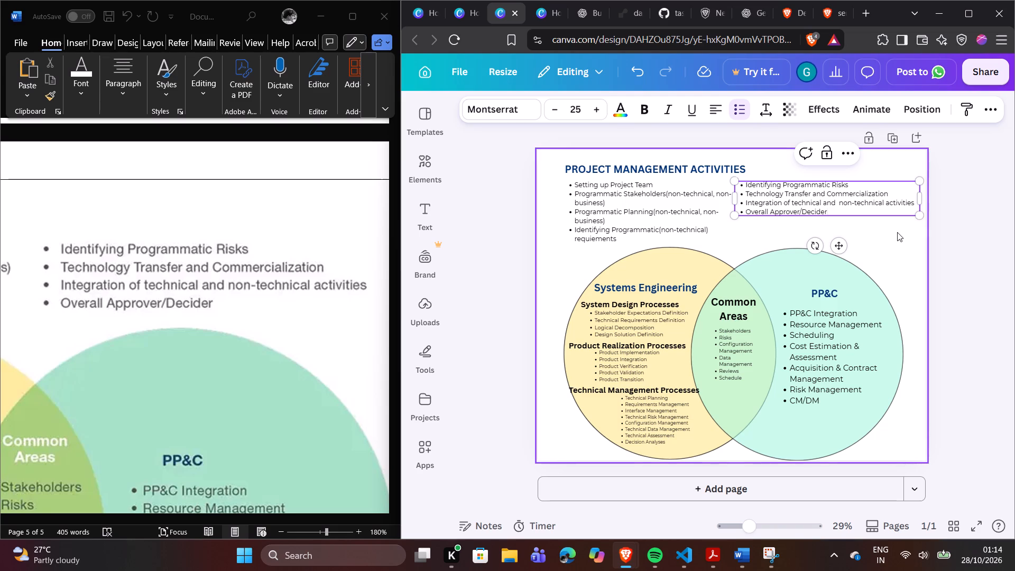